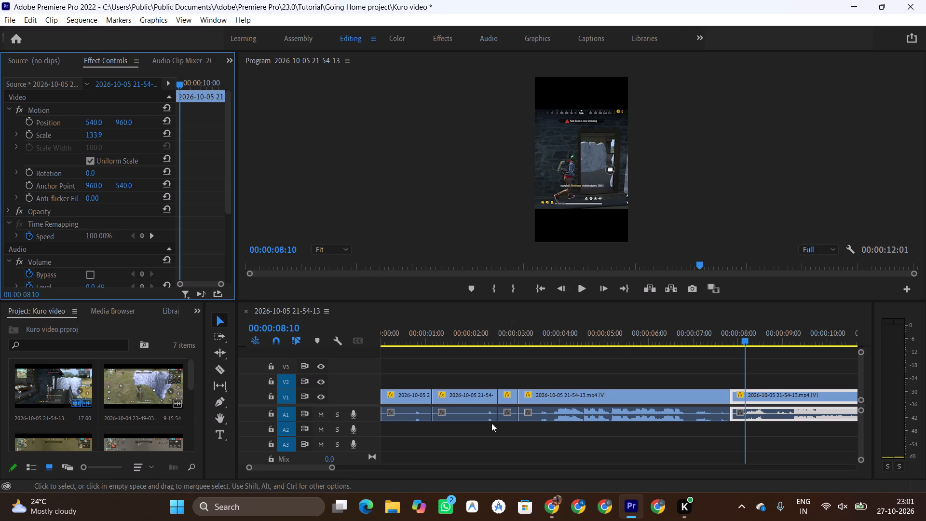
# Play back sections of the sequence to review the cuts and the loudness of the clips' audio.
pyautogui.click(691, 330)
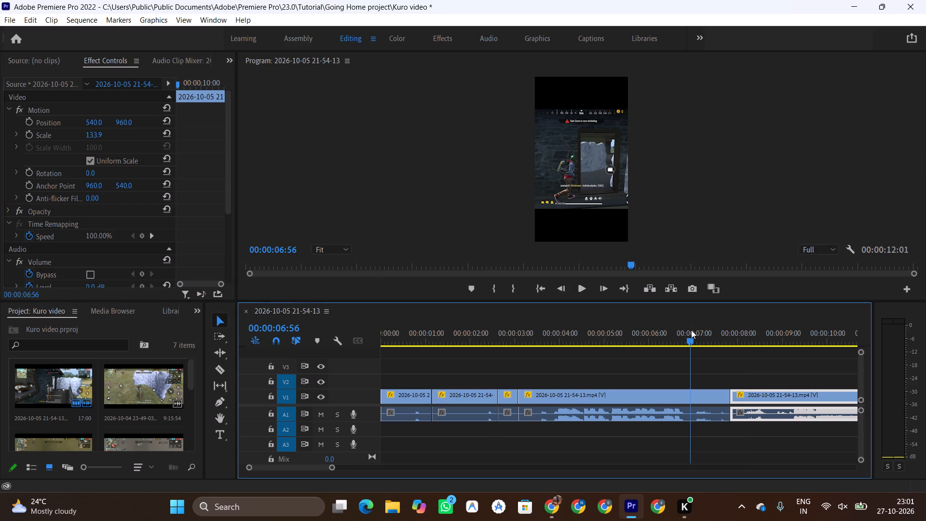
pyautogui.press('space')
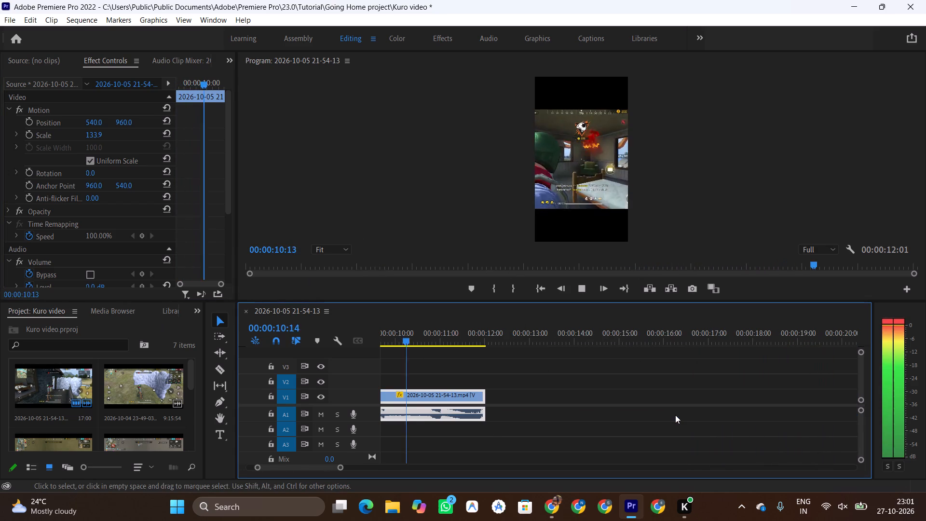
pyautogui.press('space')
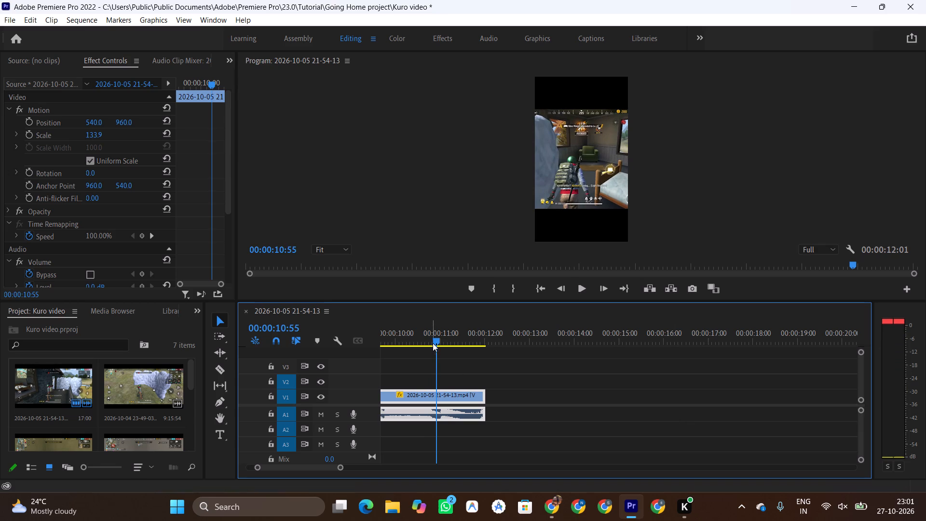
pyautogui.moveTo(435, 340); pyautogui.dragTo(312, 351)
pyautogui.click(422, 400)
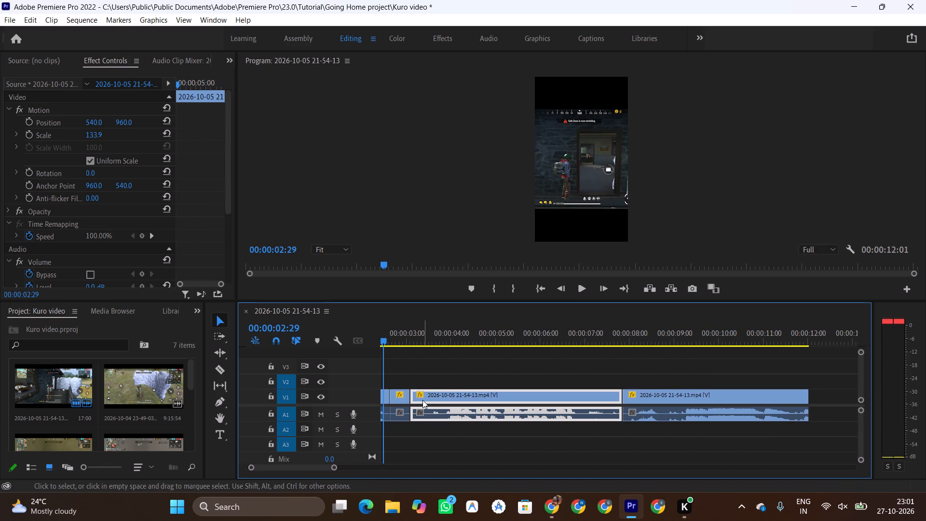
pyautogui.click(397, 394)
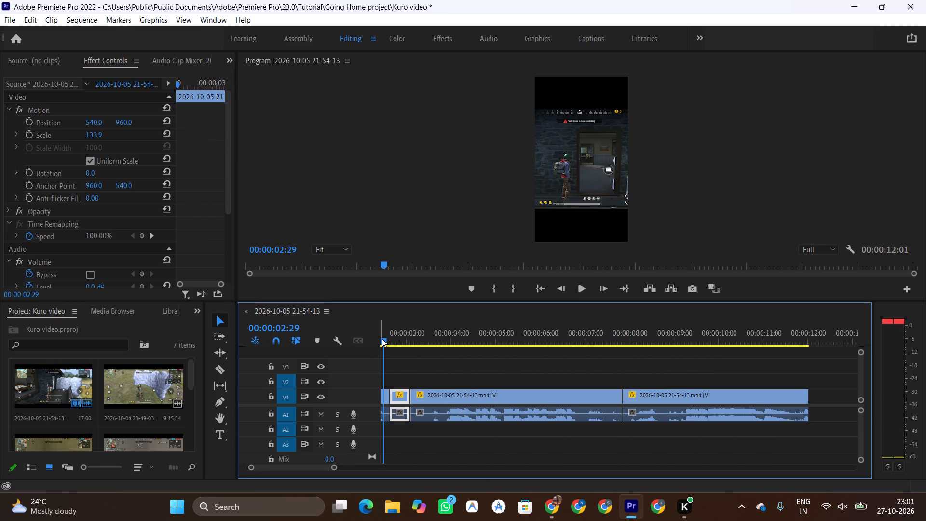
pyautogui.moveTo(382, 339); pyautogui.dragTo(353, 343)
pyautogui.press('space')
pyautogui.press('space')
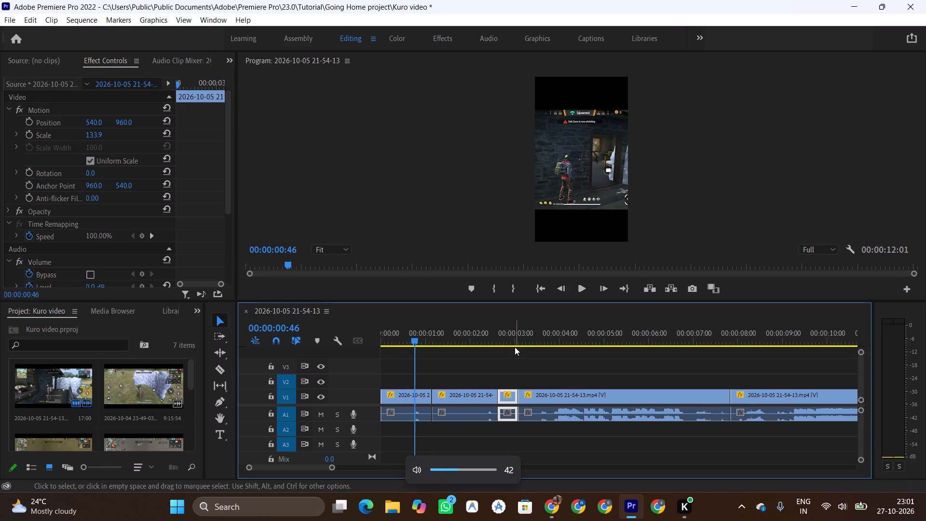
pyautogui.press('space')
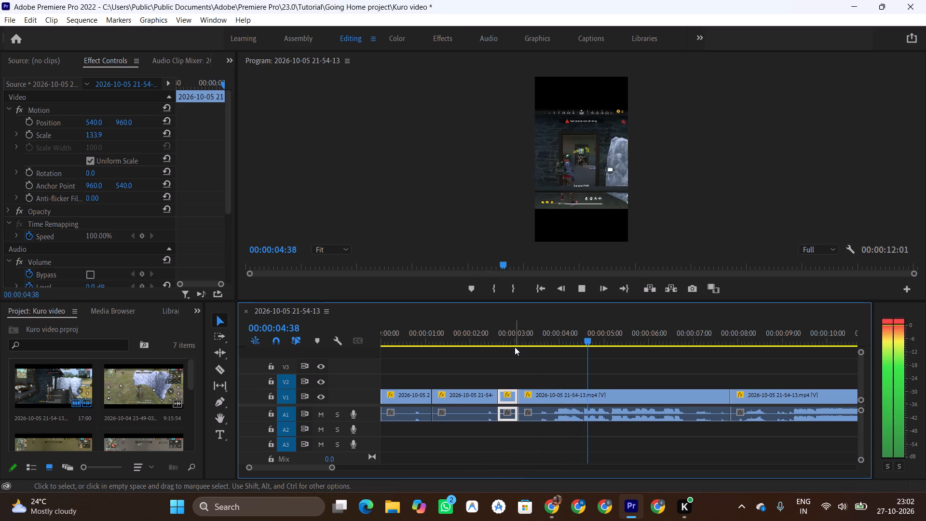
pyautogui.press('space')
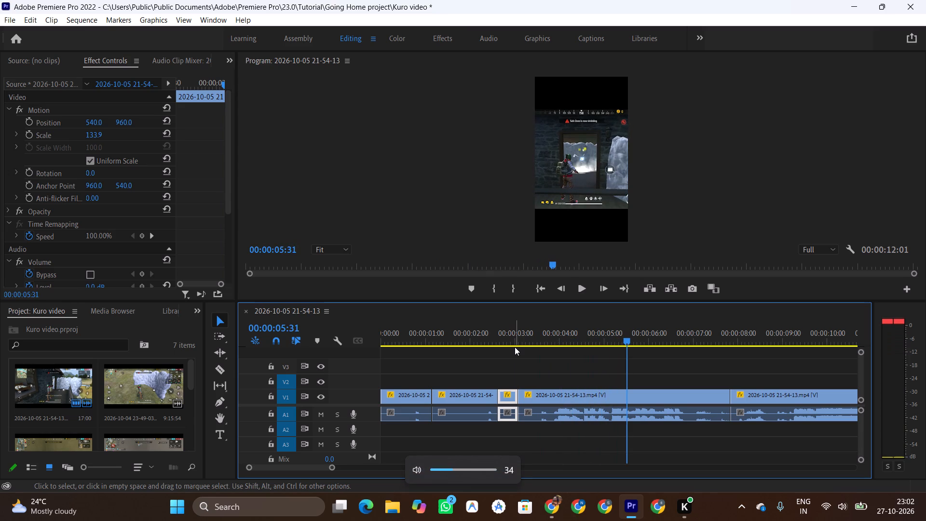
pyautogui.press('space')
pyautogui.press('space')
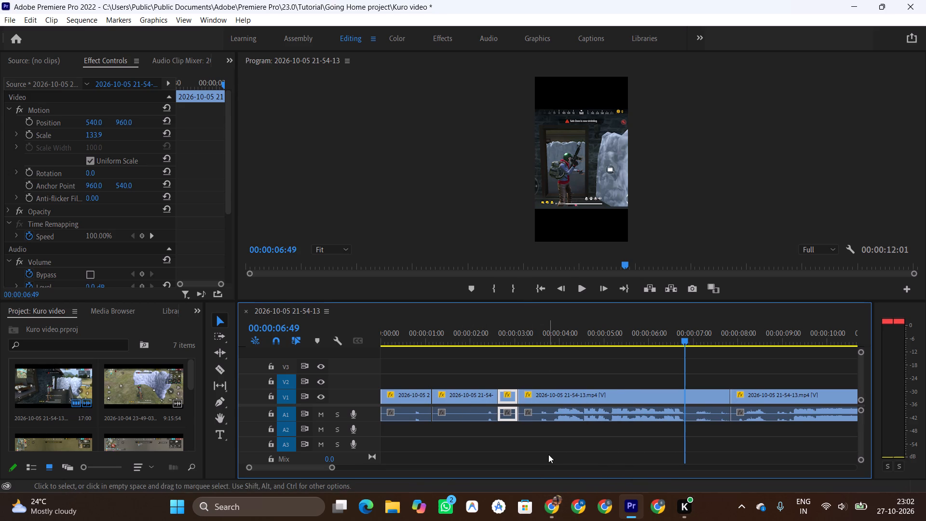
pyautogui.click(546, 506)
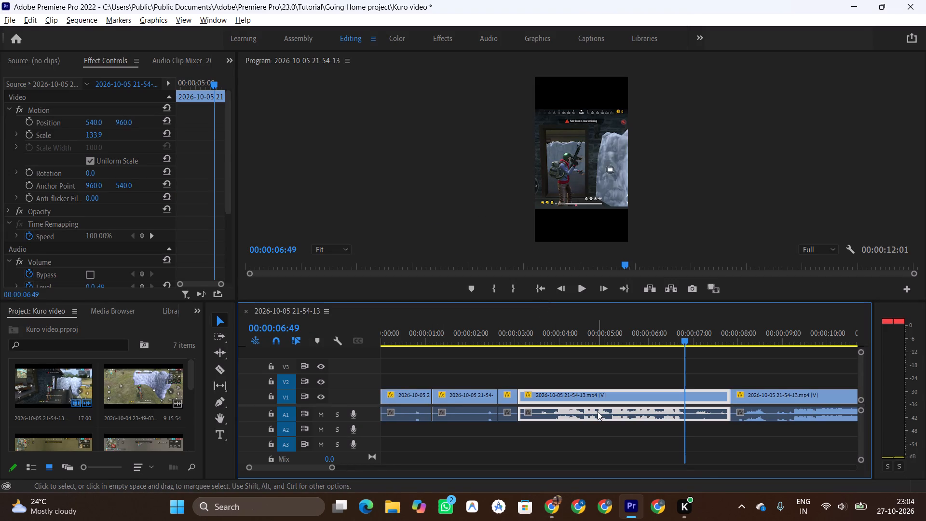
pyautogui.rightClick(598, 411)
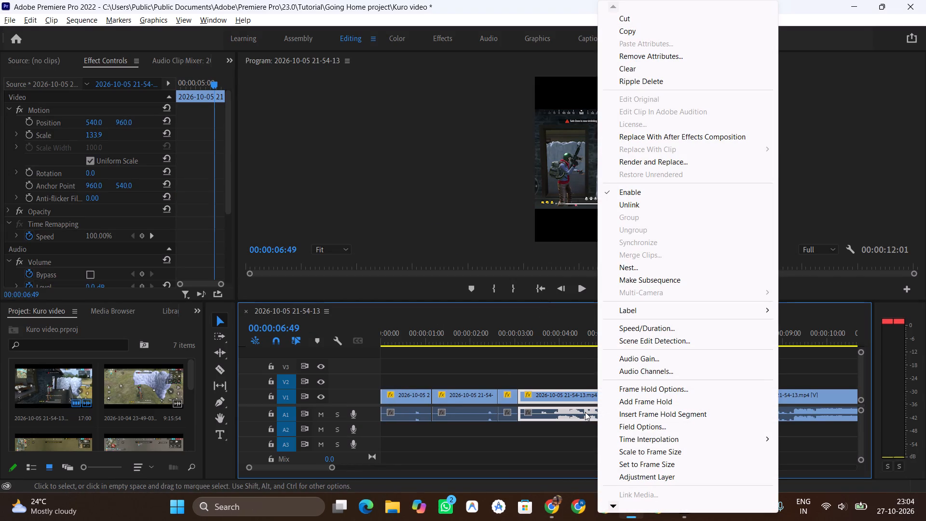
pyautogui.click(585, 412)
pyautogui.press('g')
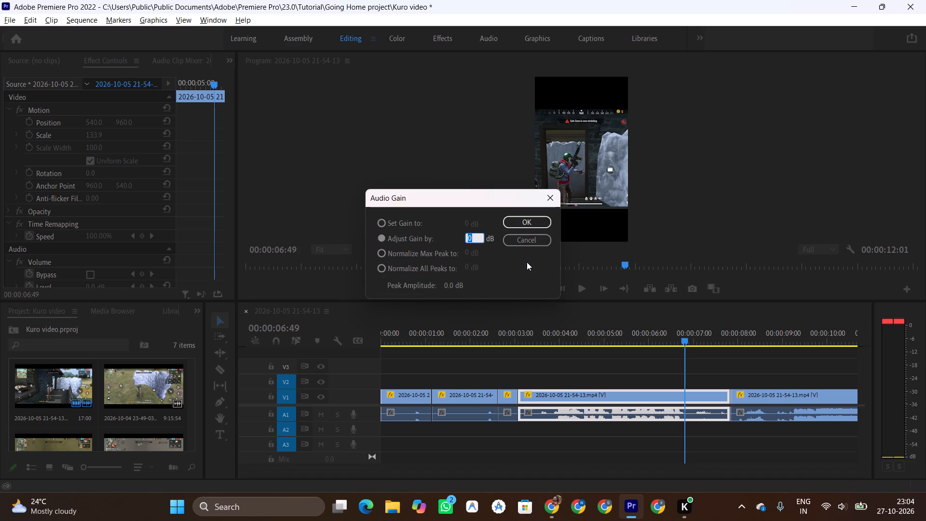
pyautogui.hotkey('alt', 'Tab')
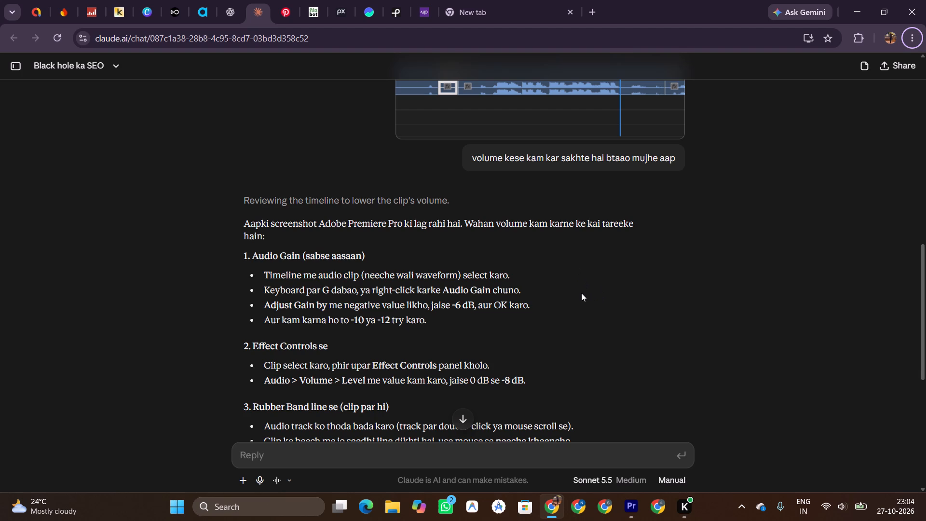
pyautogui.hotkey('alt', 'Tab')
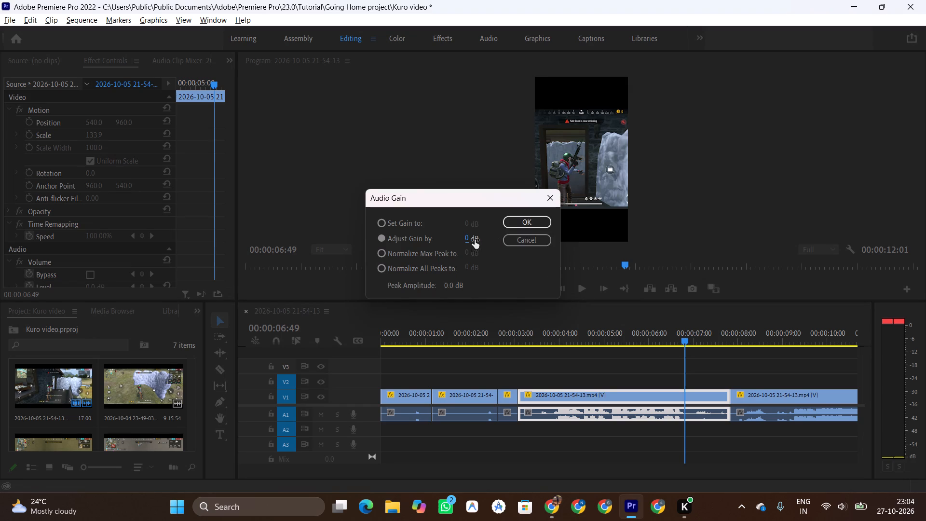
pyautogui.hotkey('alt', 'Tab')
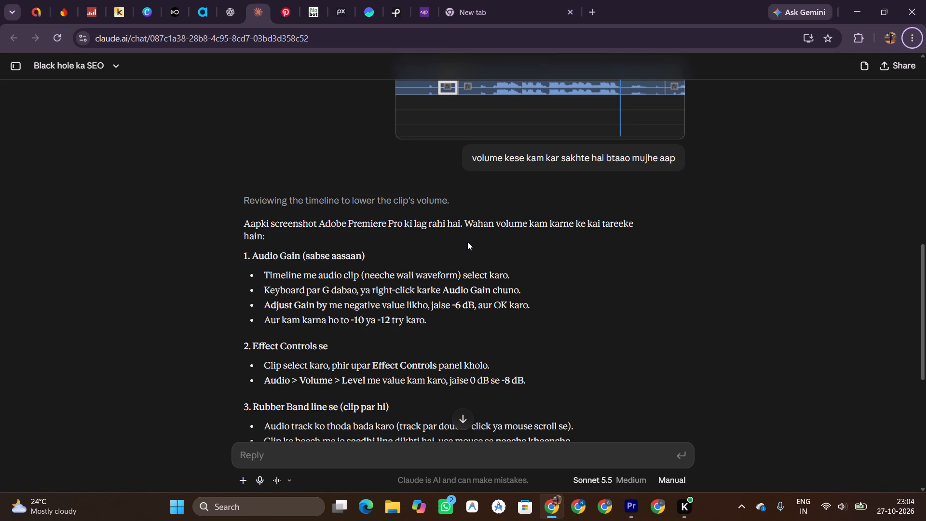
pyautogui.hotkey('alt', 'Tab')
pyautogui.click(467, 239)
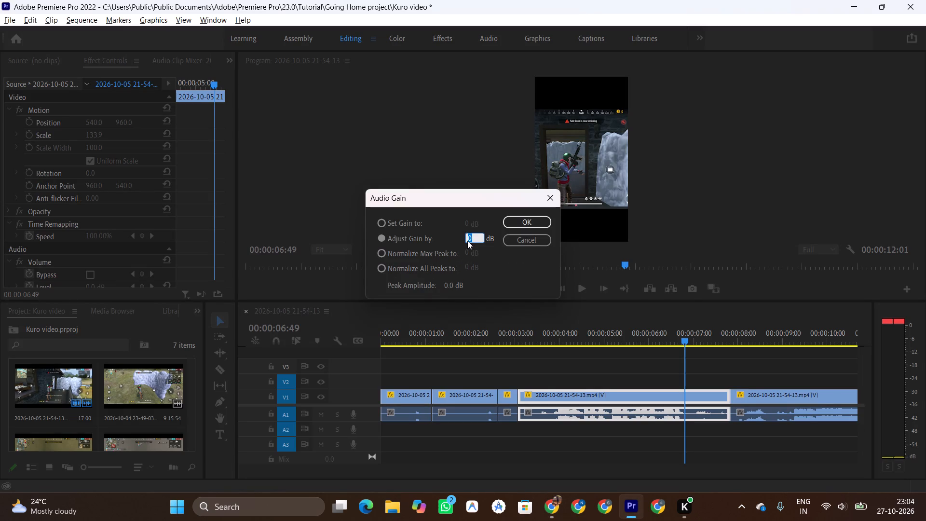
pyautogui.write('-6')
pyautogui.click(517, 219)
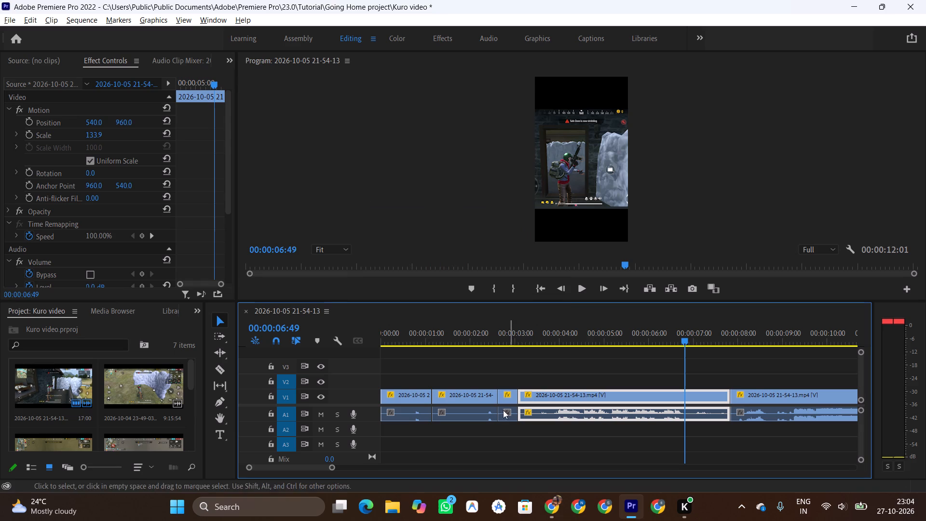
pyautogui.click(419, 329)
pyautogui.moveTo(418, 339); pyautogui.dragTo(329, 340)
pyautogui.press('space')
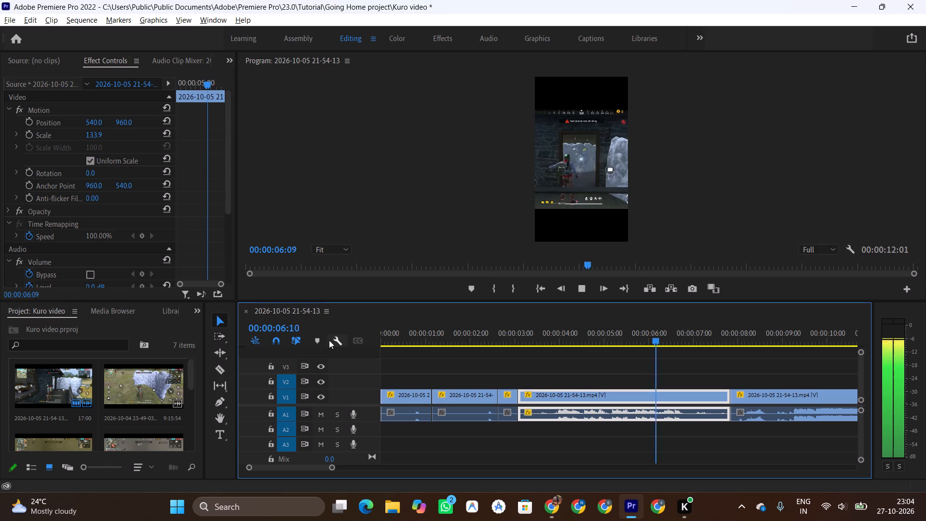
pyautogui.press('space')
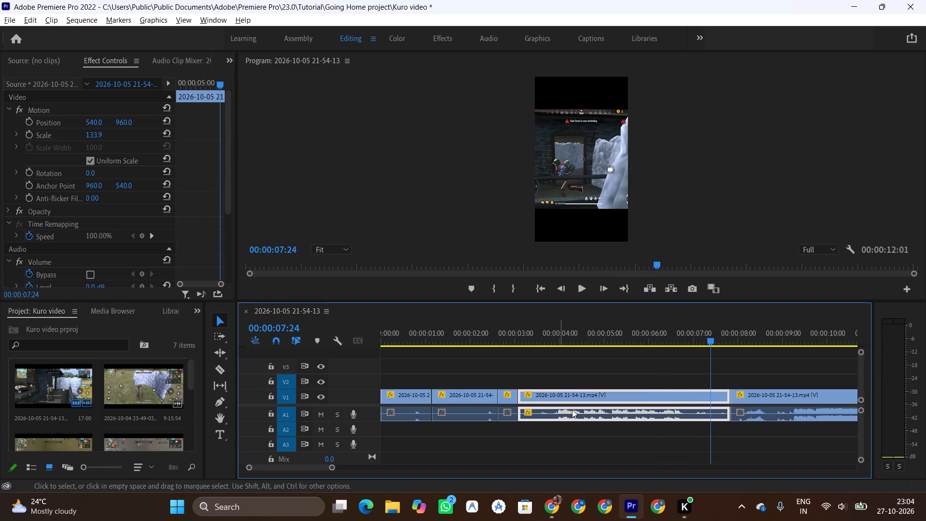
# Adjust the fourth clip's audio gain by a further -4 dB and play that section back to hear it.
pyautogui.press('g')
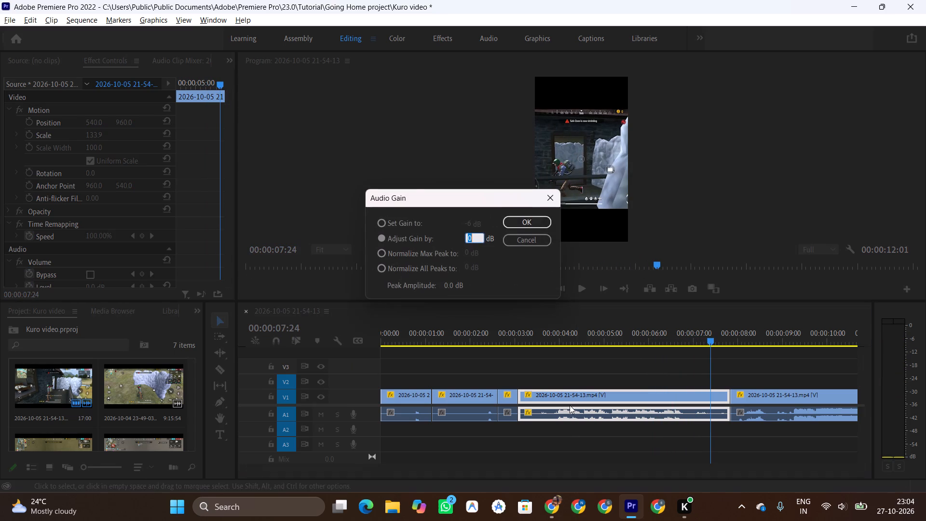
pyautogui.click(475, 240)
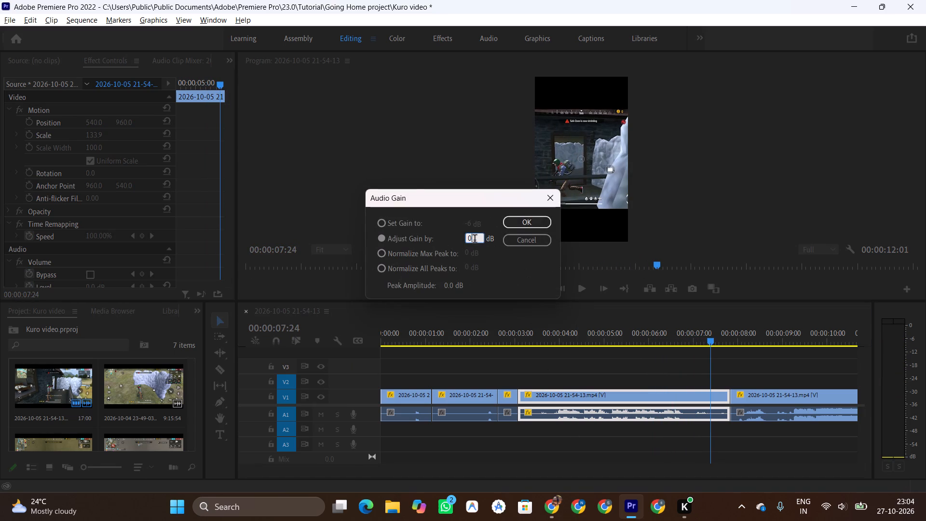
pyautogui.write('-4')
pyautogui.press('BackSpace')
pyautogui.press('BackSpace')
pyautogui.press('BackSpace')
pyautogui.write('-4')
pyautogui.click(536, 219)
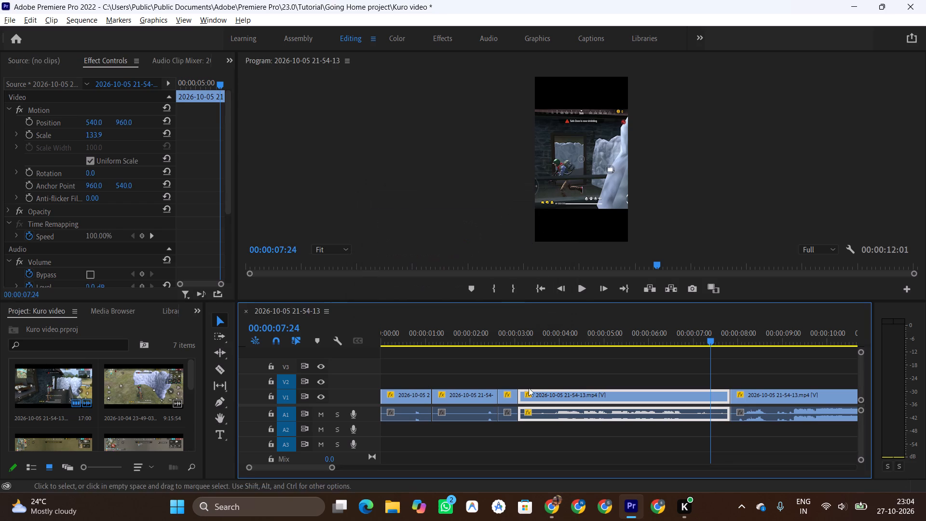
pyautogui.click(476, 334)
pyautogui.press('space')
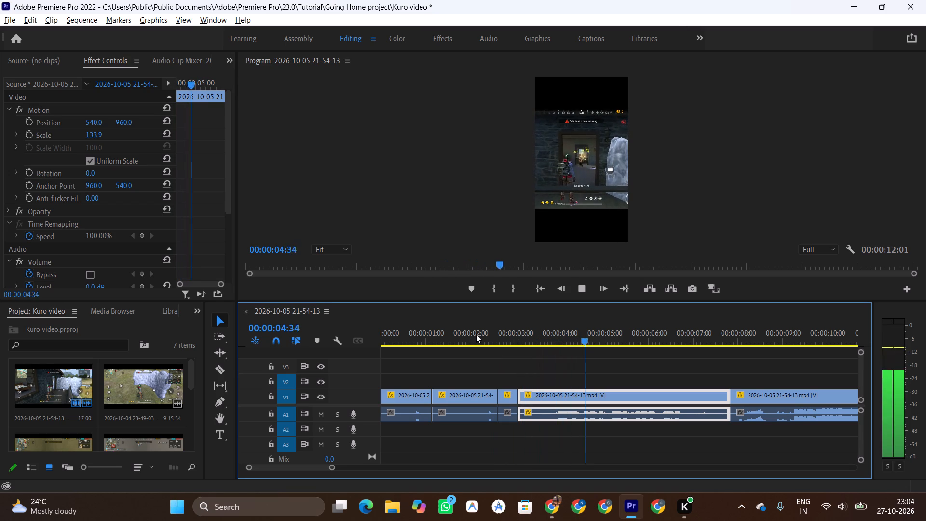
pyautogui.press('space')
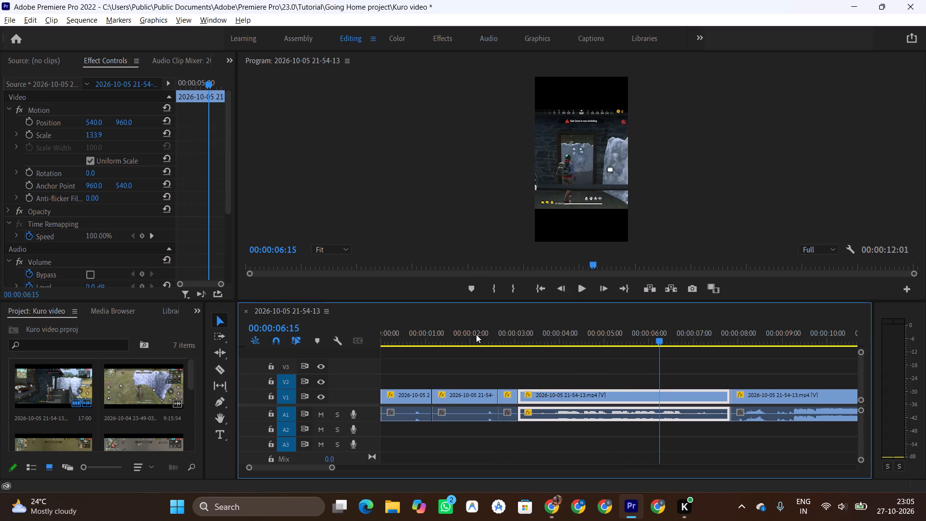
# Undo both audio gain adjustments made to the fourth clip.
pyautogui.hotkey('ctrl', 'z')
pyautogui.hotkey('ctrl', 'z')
# Adjust the fourth clip's audio gain by -3 dB and play the section back to check the loudness.
pyautogui.click(567, 411)
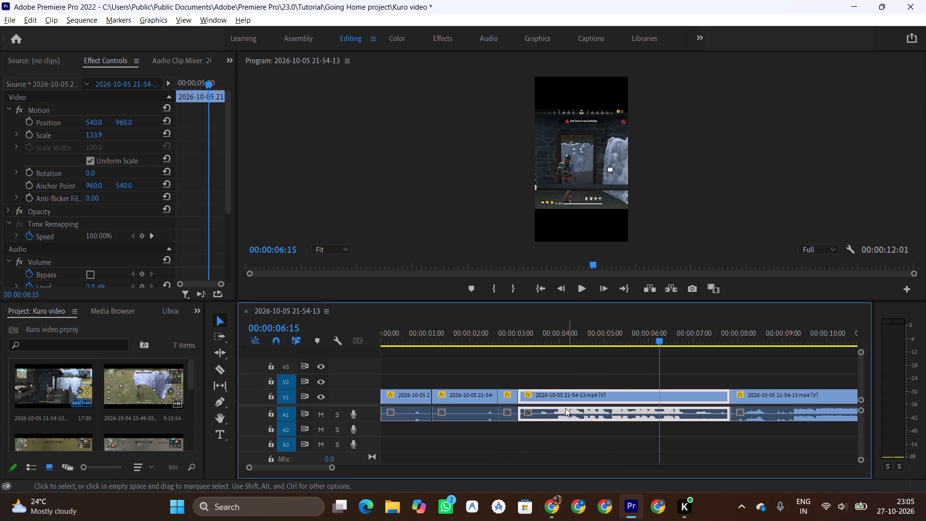
pyautogui.press('g')
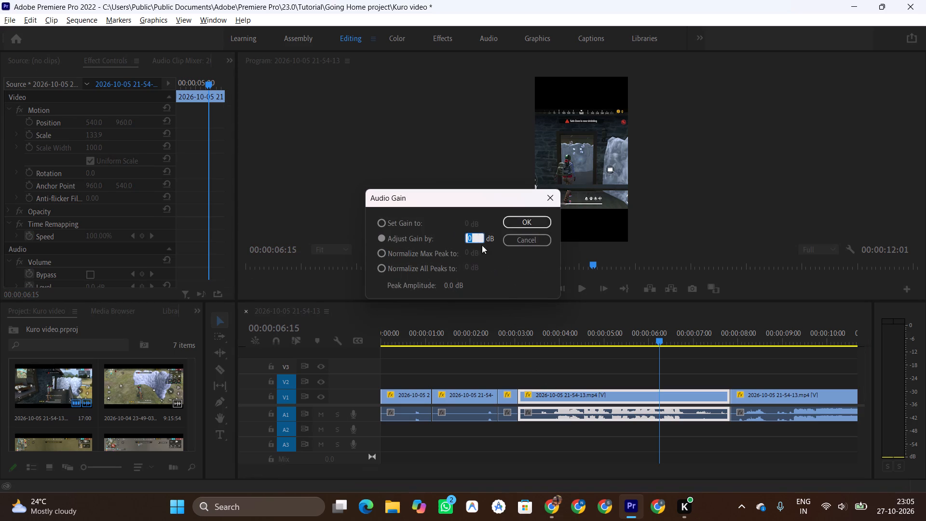
pyautogui.click(477, 237)
pyautogui.press('BackSpace')
pyautogui.press('-')
pyautogui.press('4')
pyautogui.press('BackSpace')
pyautogui.press('BackSpace')
pyautogui.press('-')
pyautogui.press('3')
pyautogui.click(519, 225)
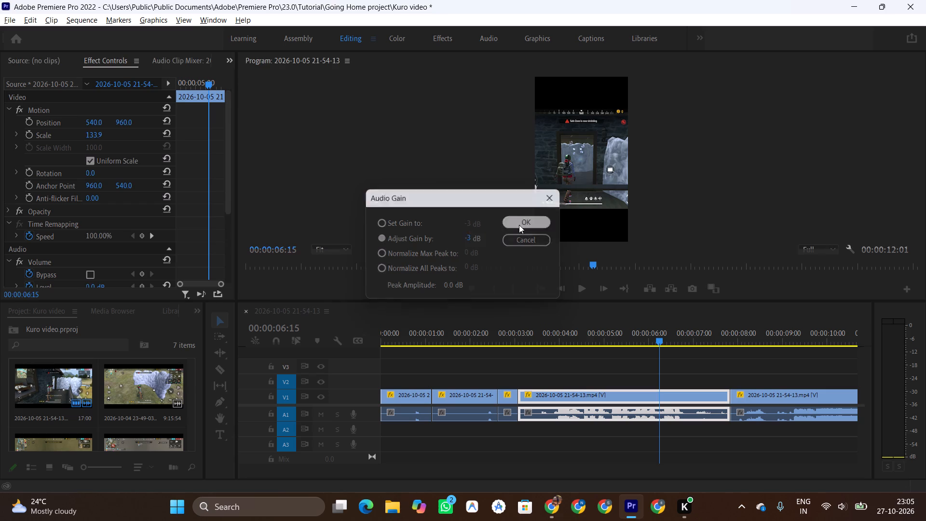
pyautogui.click(493, 342)
pyautogui.press('space')
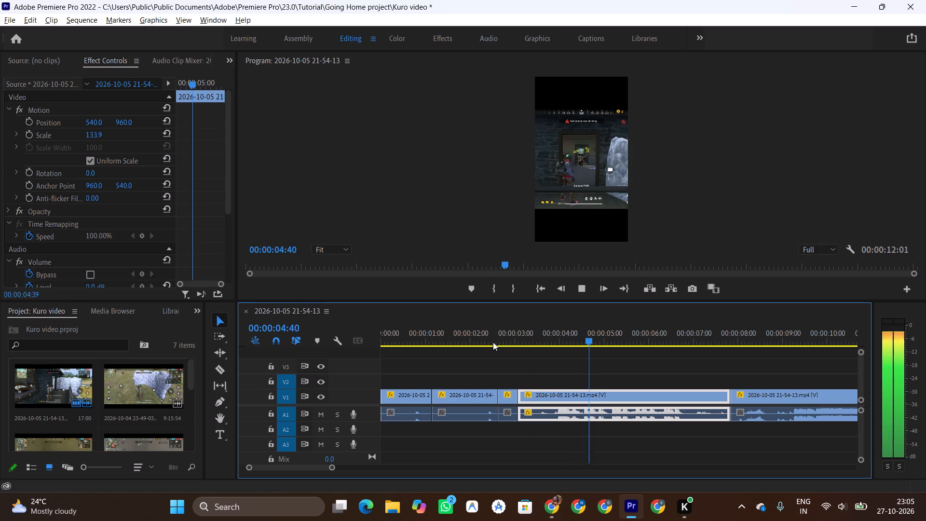
pyautogui.press('space')
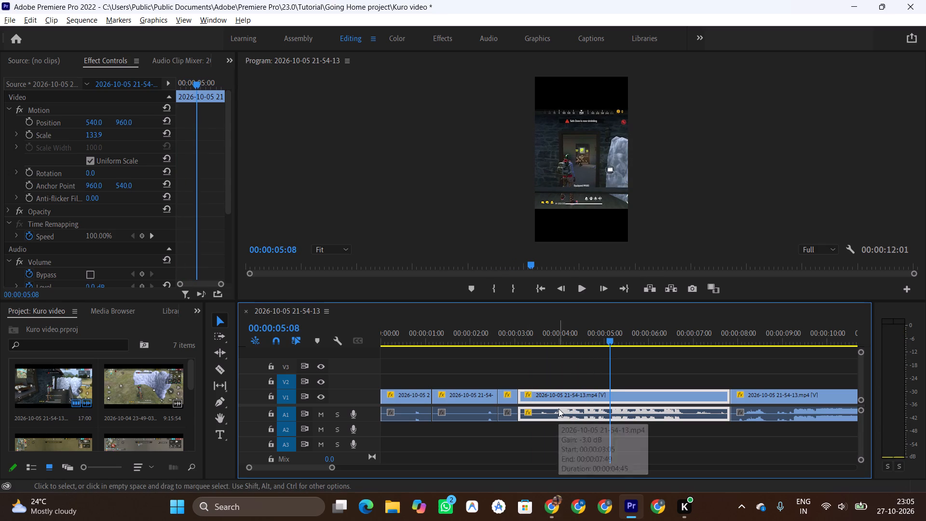
# Adjust the fourth clip's audio gain by another -4 dB and play the sequence from that clip into the last one.
pyautogui.press('g')
pyautogui.click(475, 237)
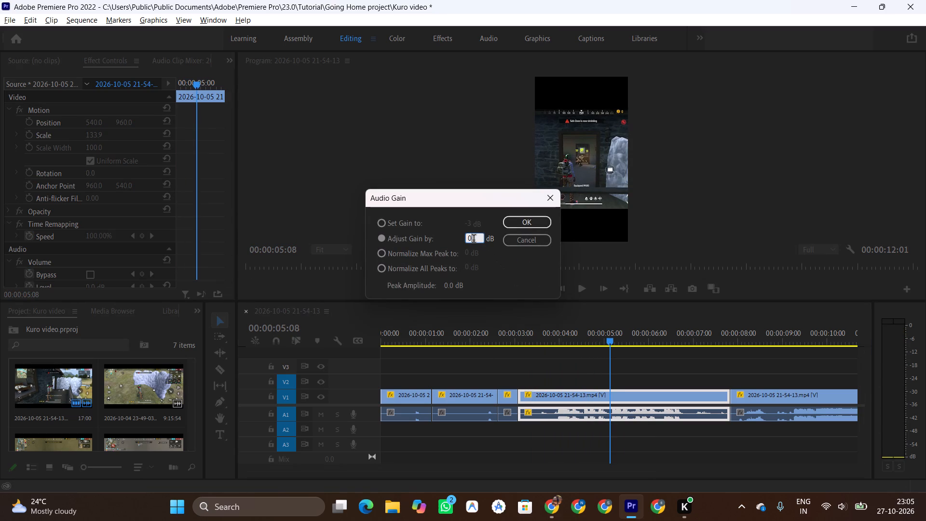
pyautogui.press('BackSpace')
pyautogui.write('-4')
pyautogui.click(532, 217)
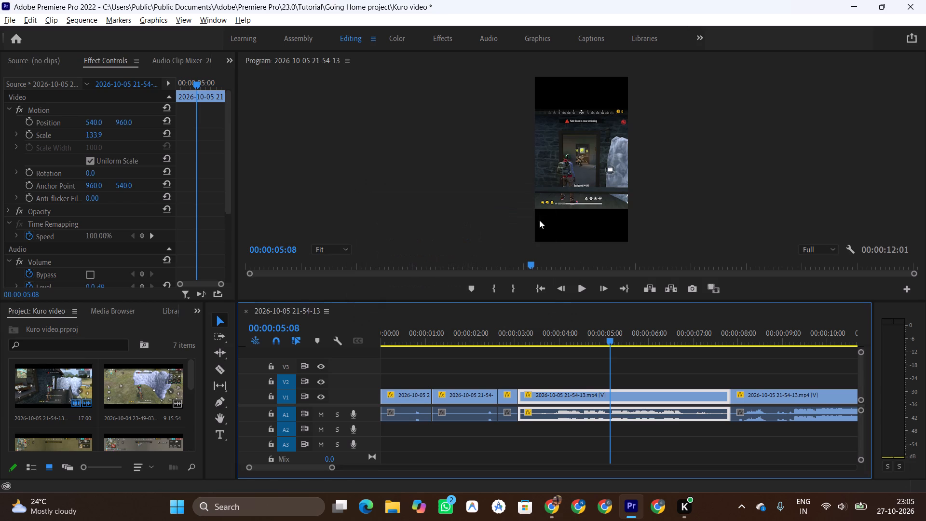
pyautogui.click(515, 338)
pyautogui.press('space')
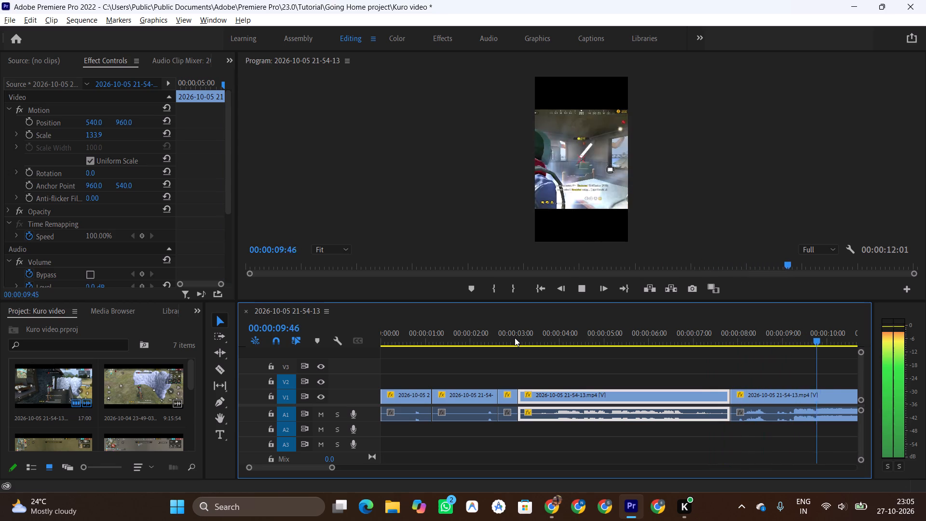
pyautogui.press('space')
pyautogui.press('space')
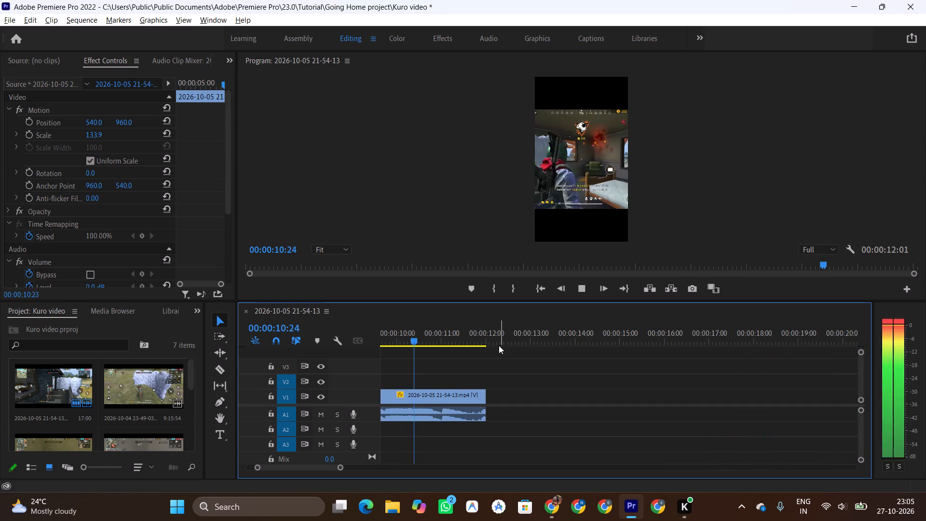
pyautogui.press('space')
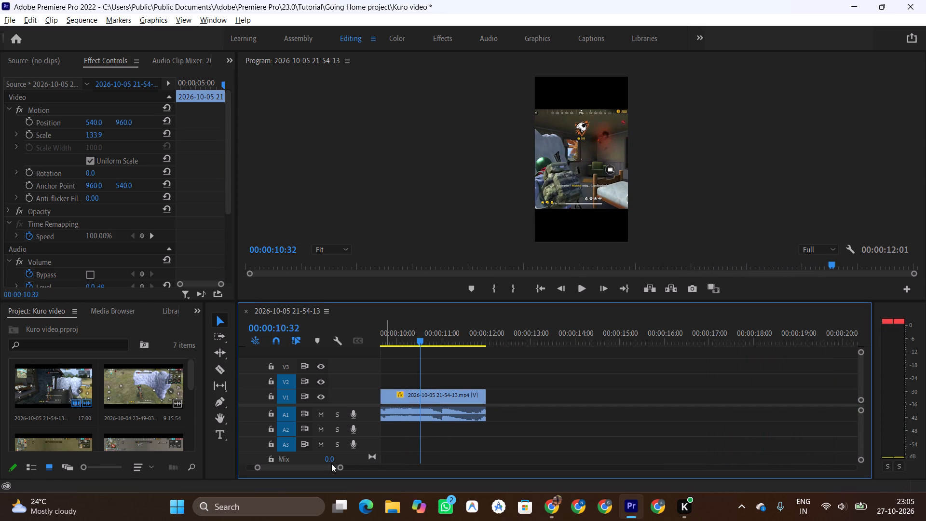
# Undo both audio gain adjustments made to the fourth clip and deselect it.
pyautogui.moveTo(332, 467); pyautogui.dragTo(318, 470)
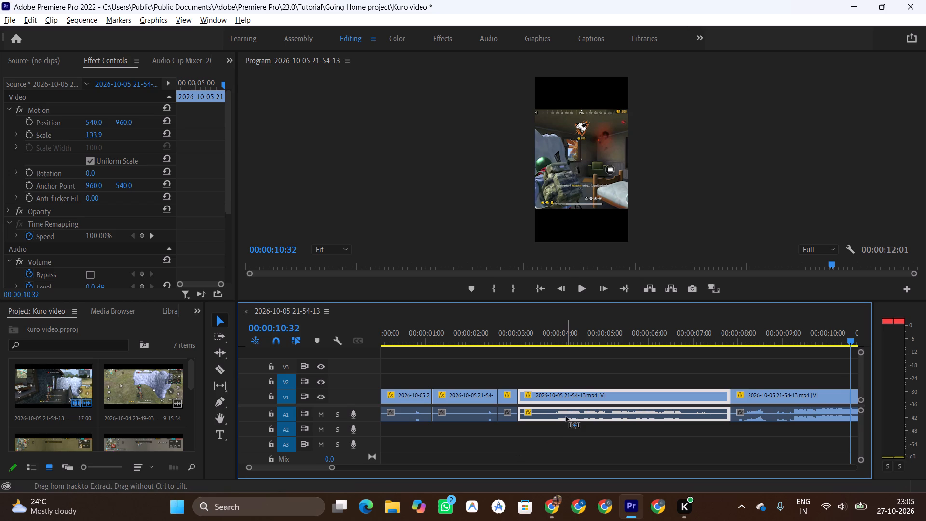
pyautogui.hotkey('ctrl', 'z')
pyautogui.hotkey('ctrl', 'z')
pyautogui.click(546, 371)
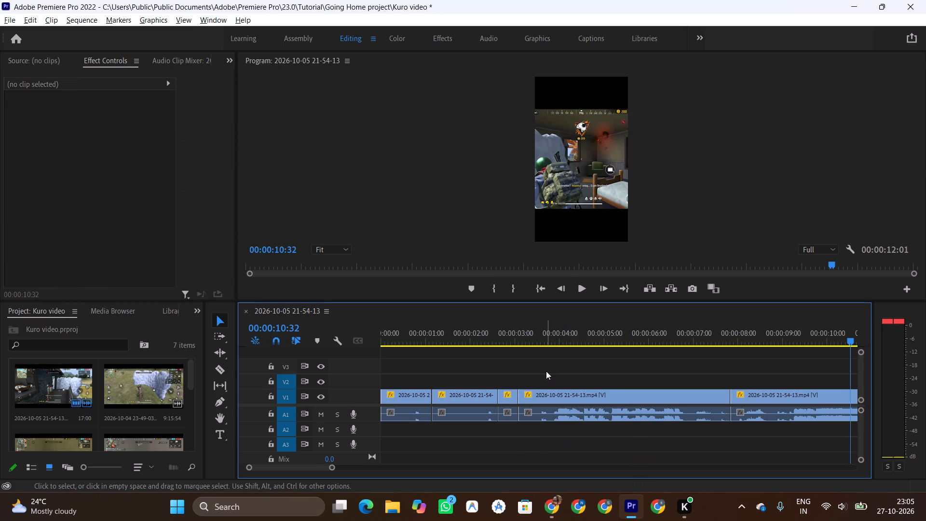
# Play the last clip through to the end of the sequence to hear its audio.
pyautogui.click(501, 322)
pyautogui.press('space')
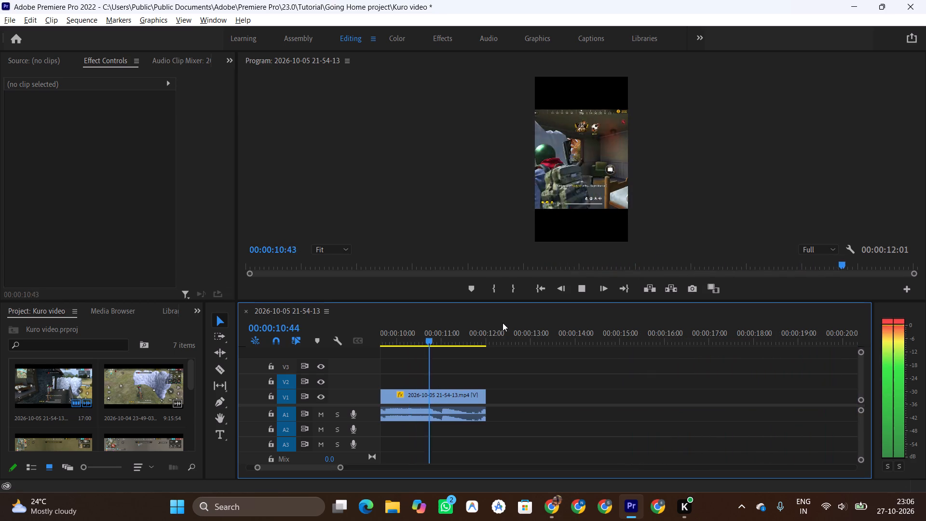
pyautogui.press('space')
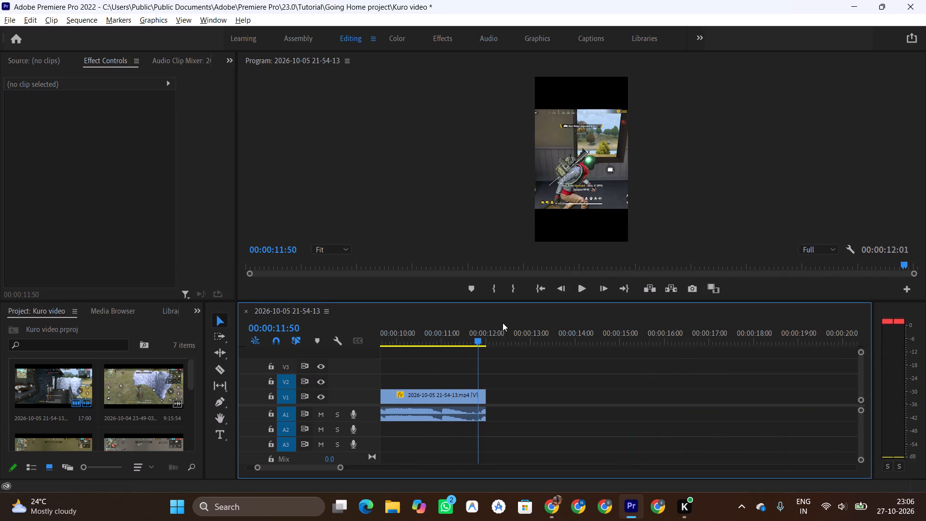
pyautogui.press('space')
pyautogui.press('space')
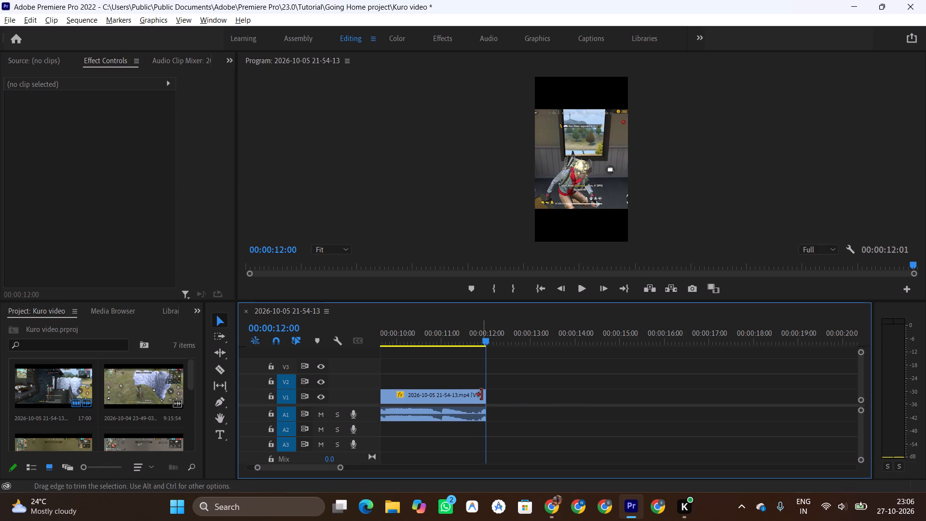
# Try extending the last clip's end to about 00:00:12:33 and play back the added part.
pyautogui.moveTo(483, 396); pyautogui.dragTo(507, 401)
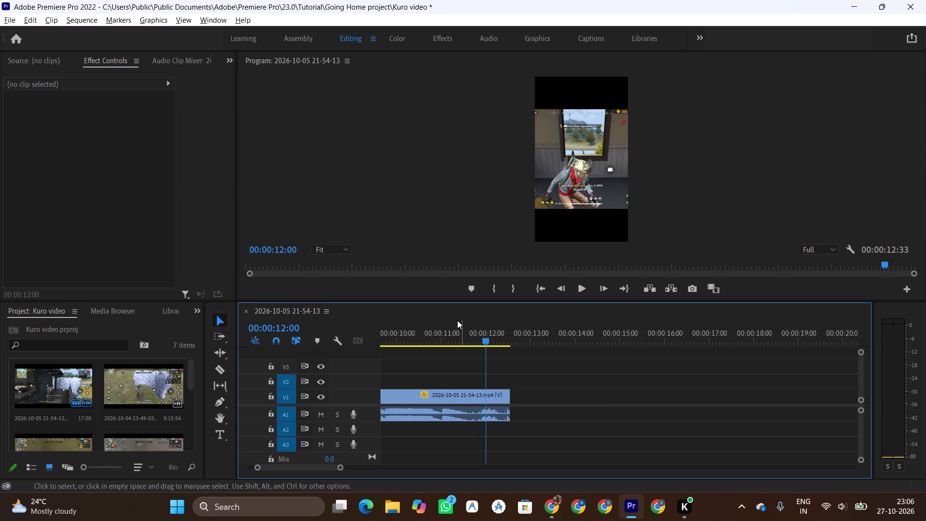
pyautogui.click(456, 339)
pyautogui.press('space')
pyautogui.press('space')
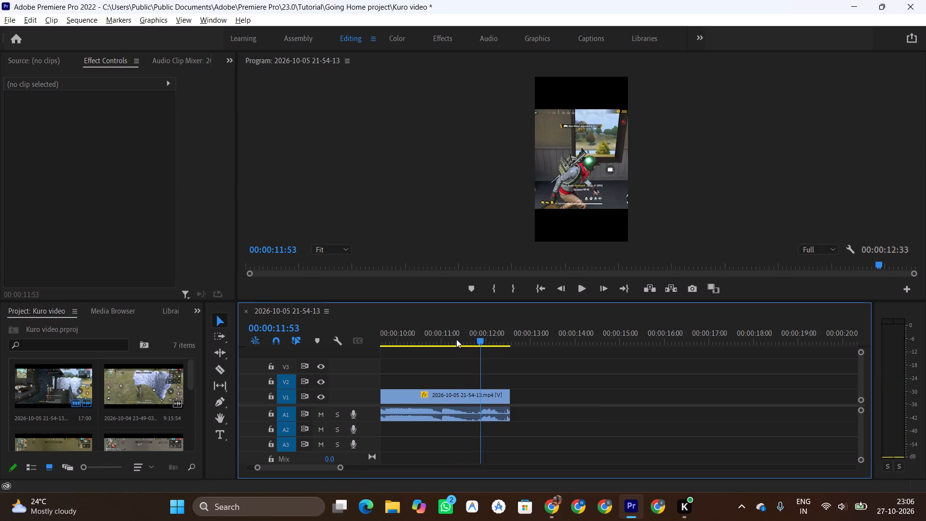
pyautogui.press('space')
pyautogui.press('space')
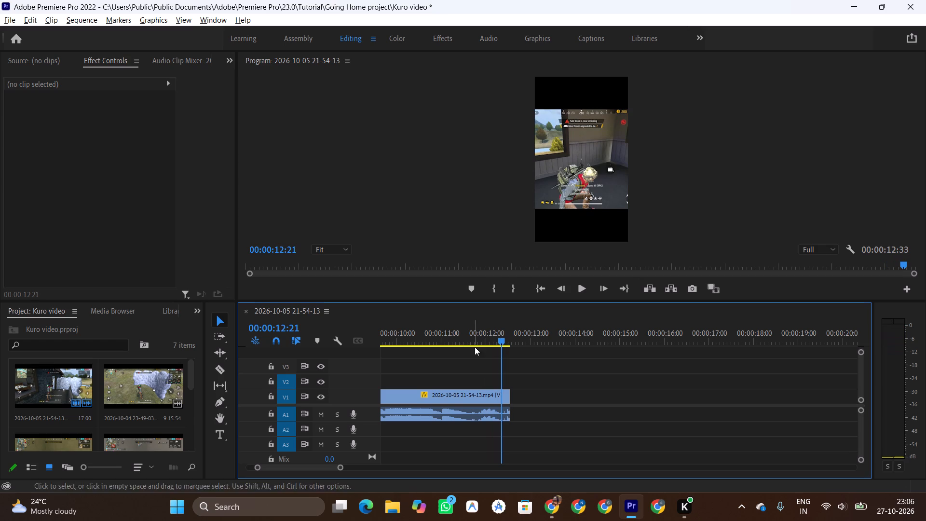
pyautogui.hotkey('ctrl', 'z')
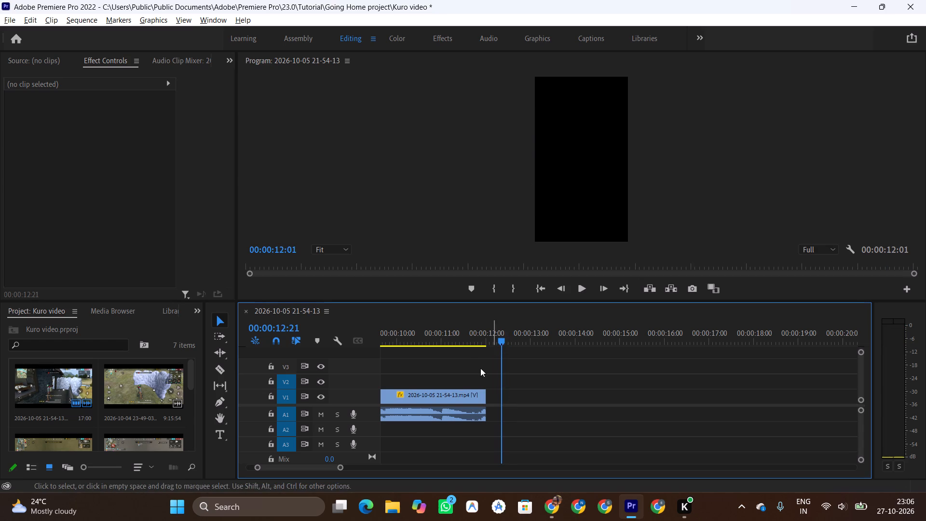
# Show the whole sequence in the timeline and play it from the fourth clip into the last one.
pyautogui.click(453, 341)
pyautogui.press('space')
pyautogui.press('space')
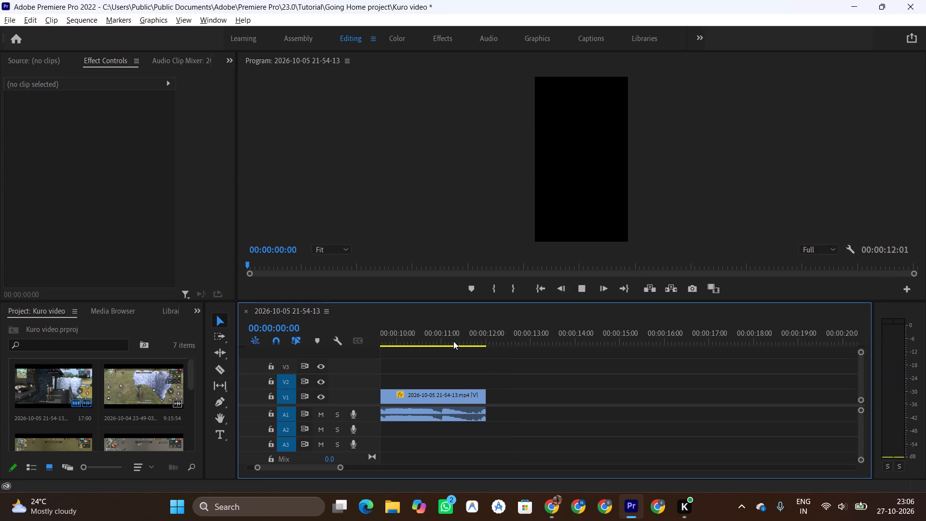
pyautogui.press('space')
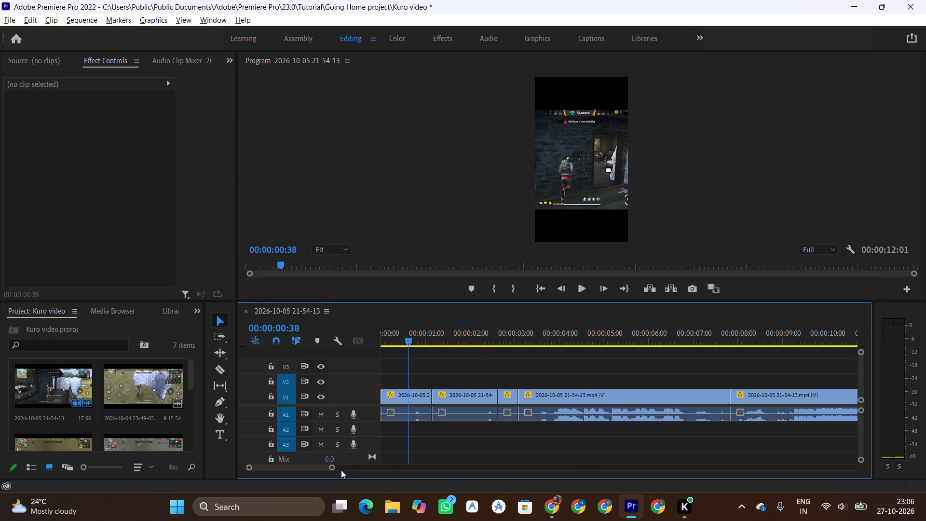
pyautogui.moveTo(334, 467); pyautogui.dragTo(386, 470)
pyautogui.click(475, 341)
pyautogui.press('space')
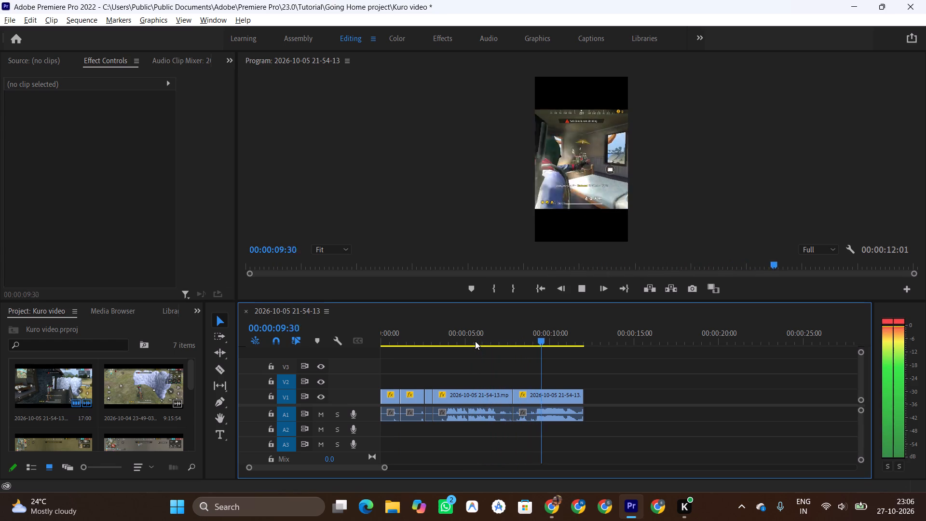
pyautogui.press('space')
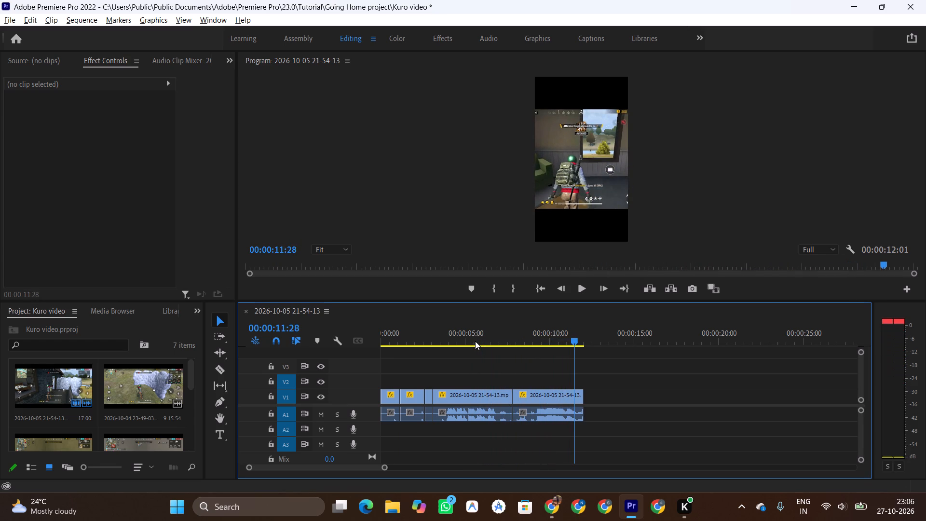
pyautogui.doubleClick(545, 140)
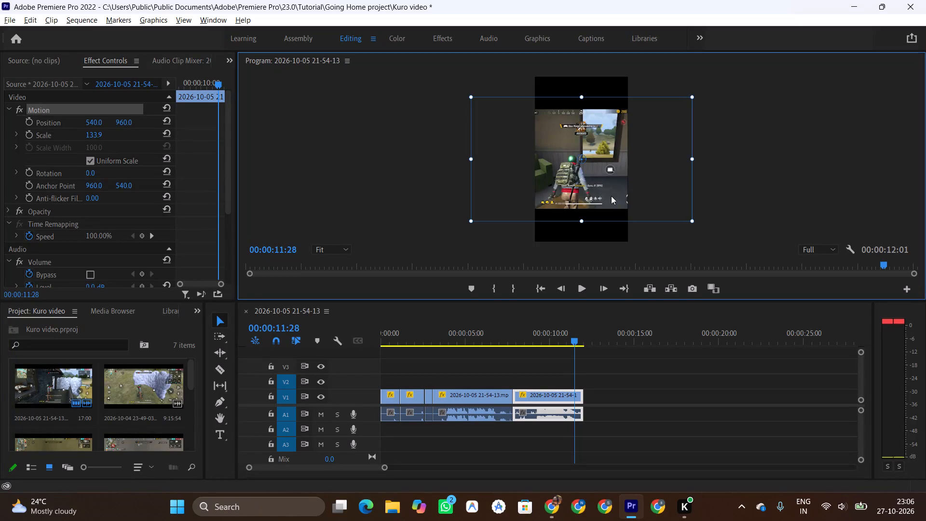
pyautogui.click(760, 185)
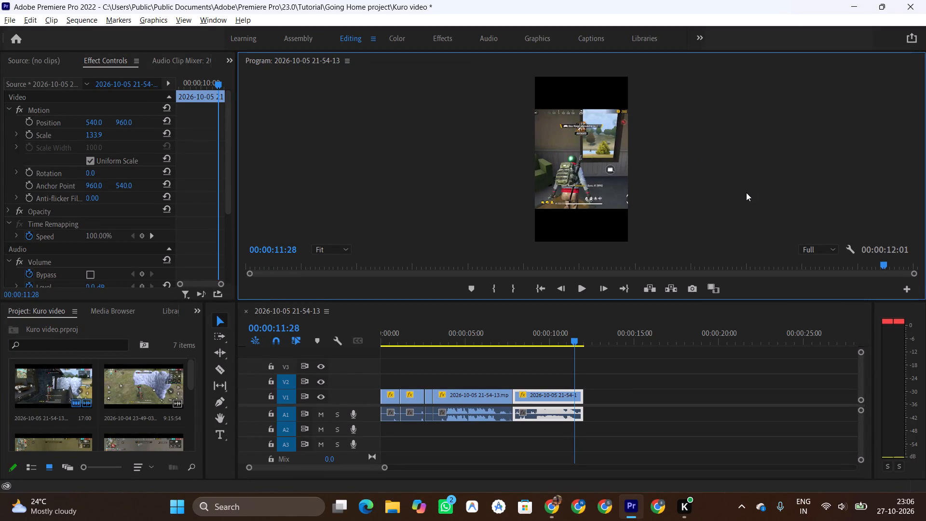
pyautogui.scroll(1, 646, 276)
# Capture a screen snip of the last clip's Motion settings in Effect Controls.
pyautogui.press('shift+super+s')
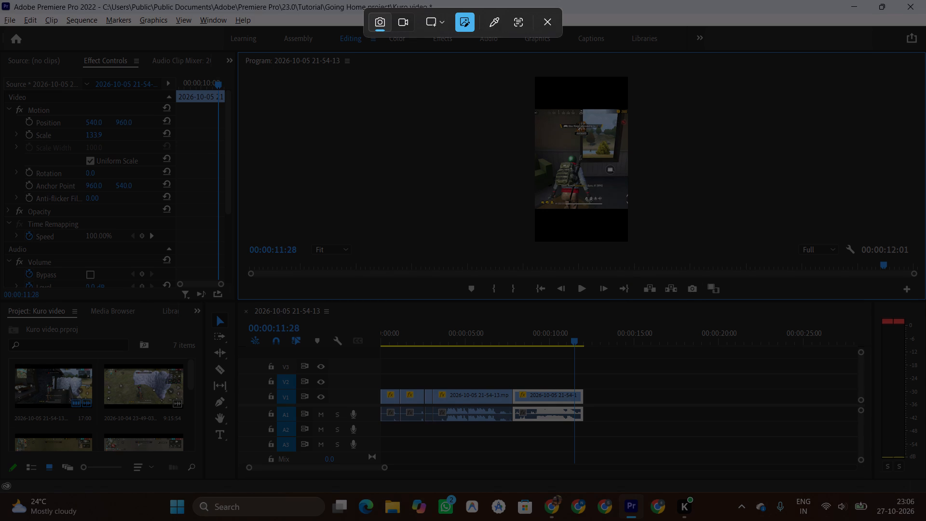
pyautogui.moveTo(22, 95); pyautogui.dragTo(191, 170)
pyautogui.click(31, 206)
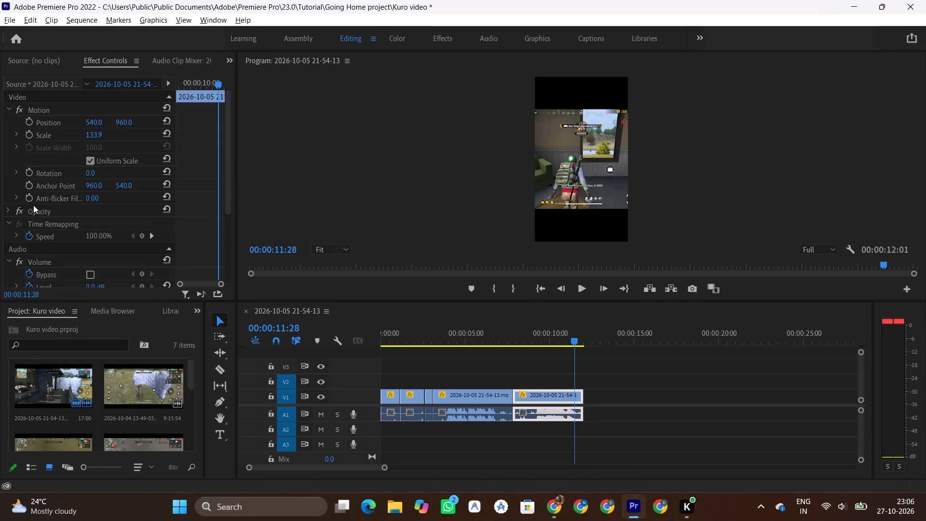
pyautogui.click(901, 407)
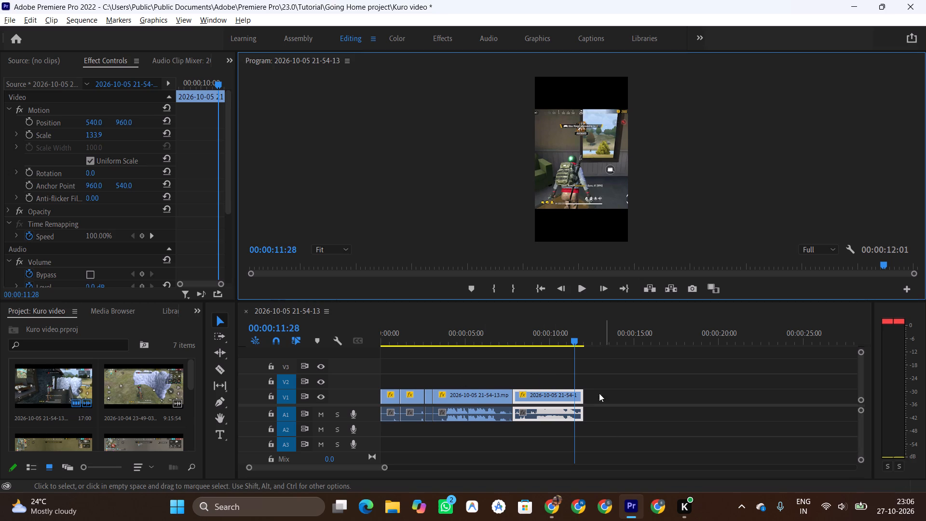
# Return the playhead to the start of the sequence.
pyautogui.moveTo(575, 343); pyautogui.dragTo(321, 359)
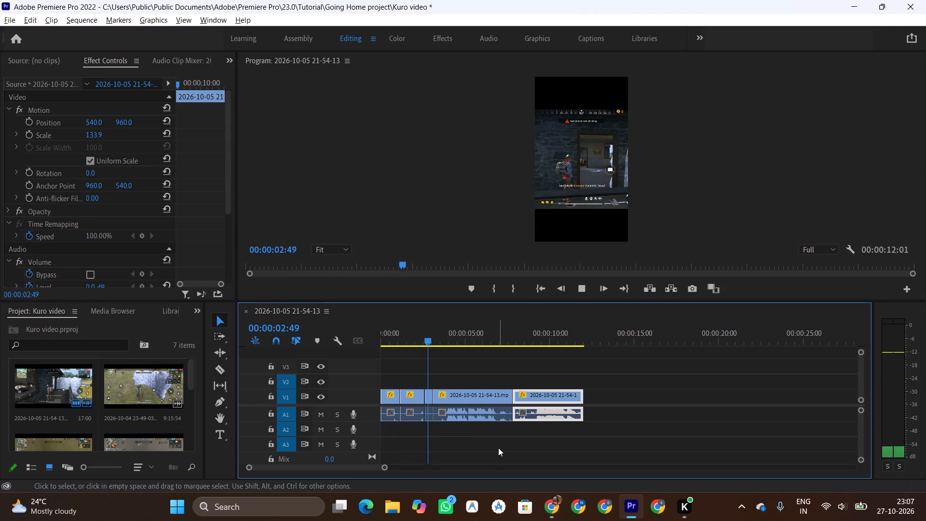
pyautogui.press('space')
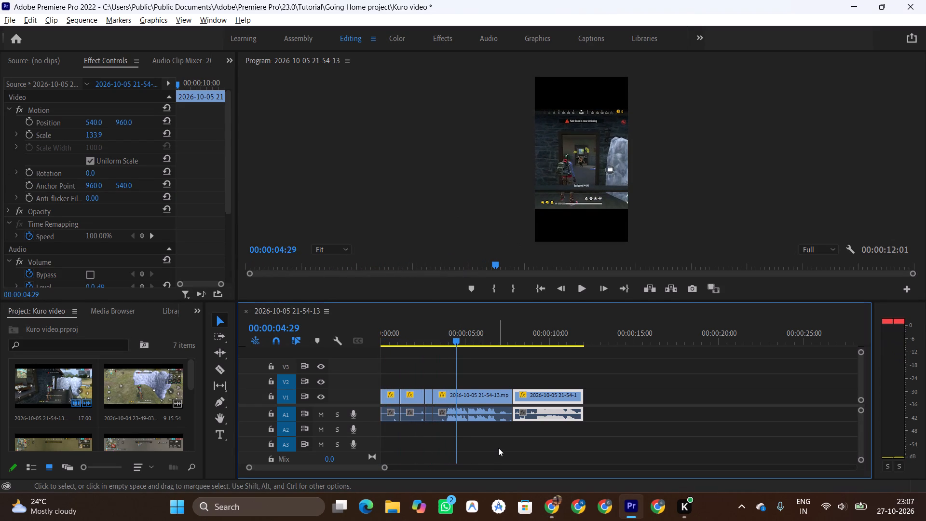
# Adjust the fourth clip's audio gain by -4 dB and play that section back to check the loudness.
pyautogui.click(463, 409)
pyautogui.press('g')
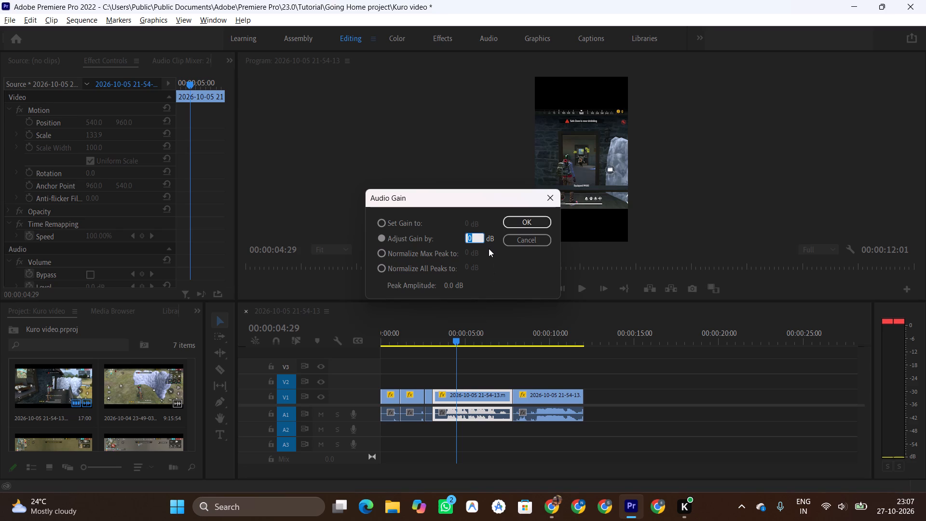
pyautogui.write('-4')
pyautogui.click(518, 224)
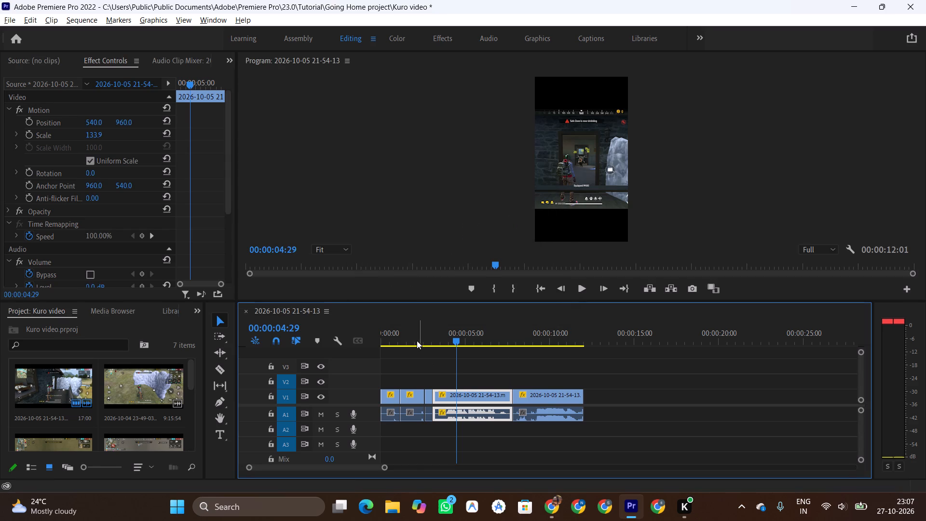
pyautogui.click(417, 341)
pyautogui.press('space')
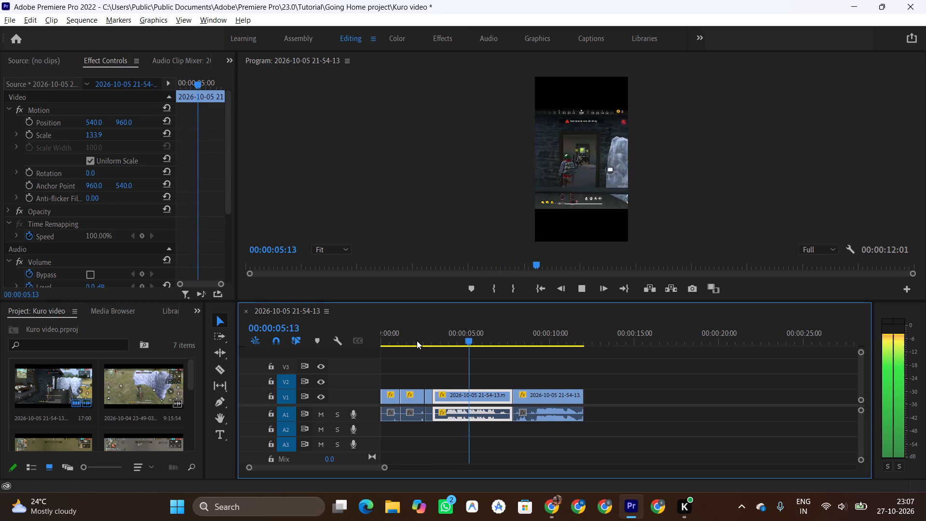
pyautogui.press('space')
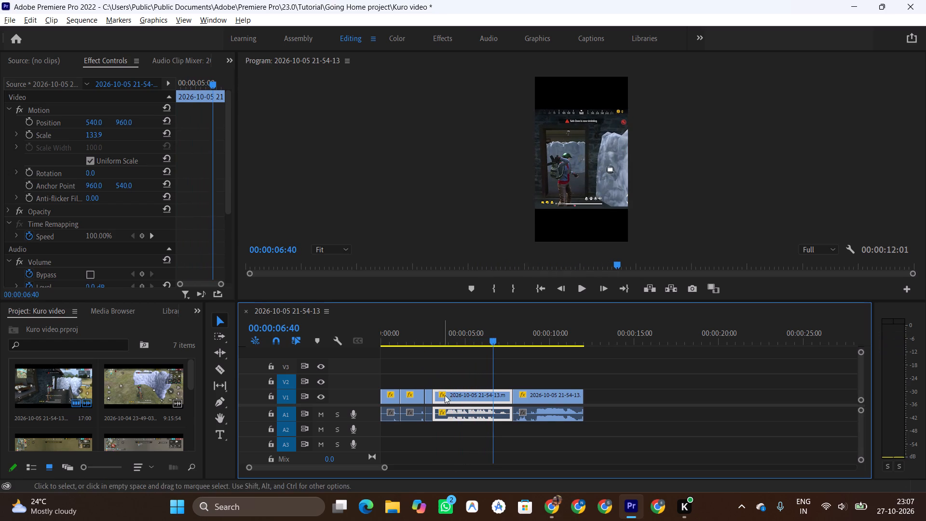
# Adjust the fourth clip's audio gain by a further -5 dB and play the sequence from the second clip into the last one.
pyautogui.click(471, 410)
pyautogui.press('g')
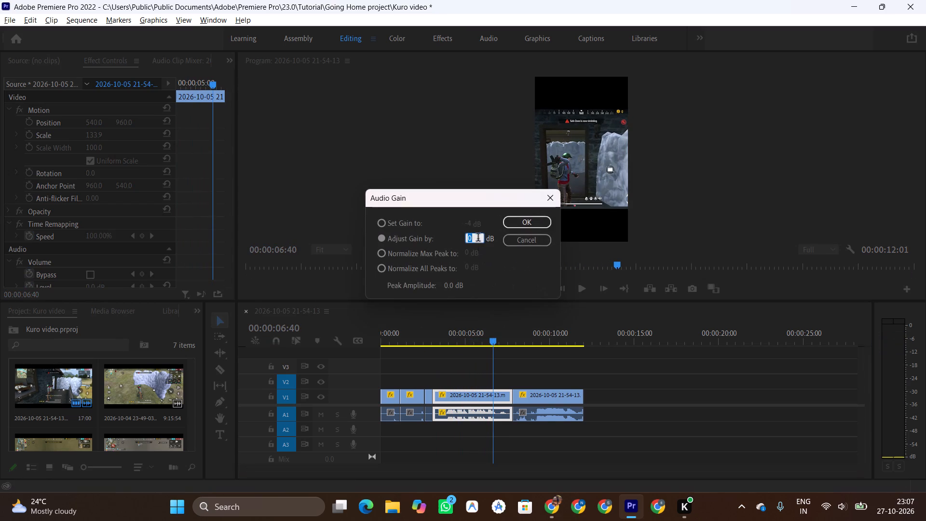
pyautogui.click(477, 237)
pyautogui.press('BackSpace')
pyautogui.write('-5')
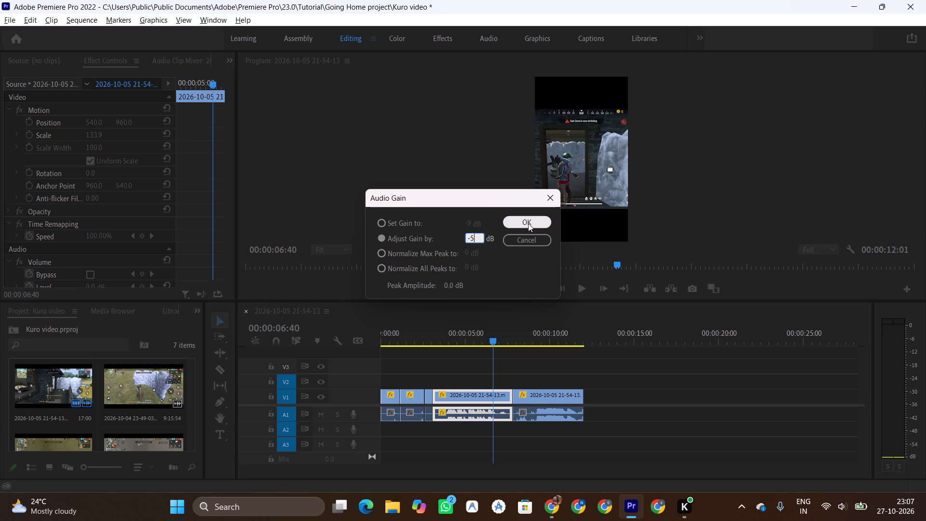
pyautogui.click(528, 223)
pyautogui.click(401, 336)
pyautogui.press('space')
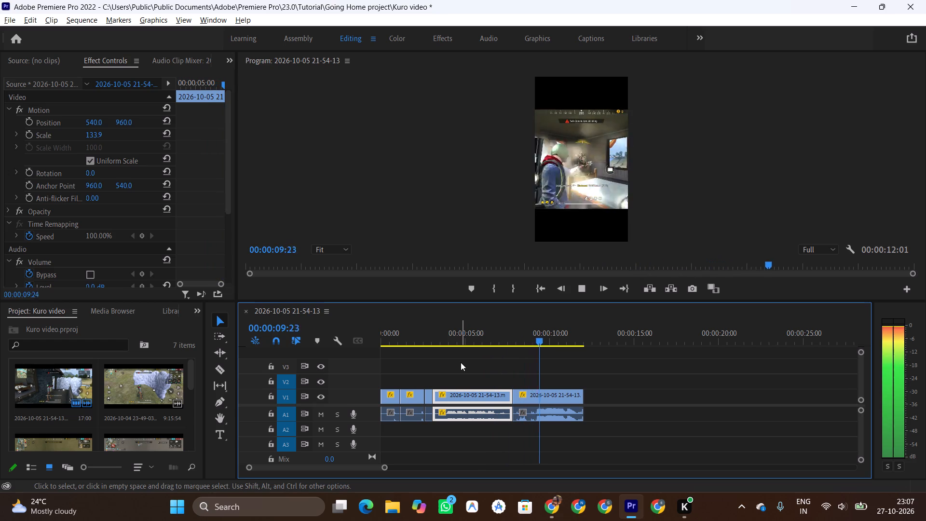
# Adjust the last clip's audio gain by -5 dB and play the sequence from the third clip to the end.
pyautogui.press('space')
pyautogui.click(545, 409)
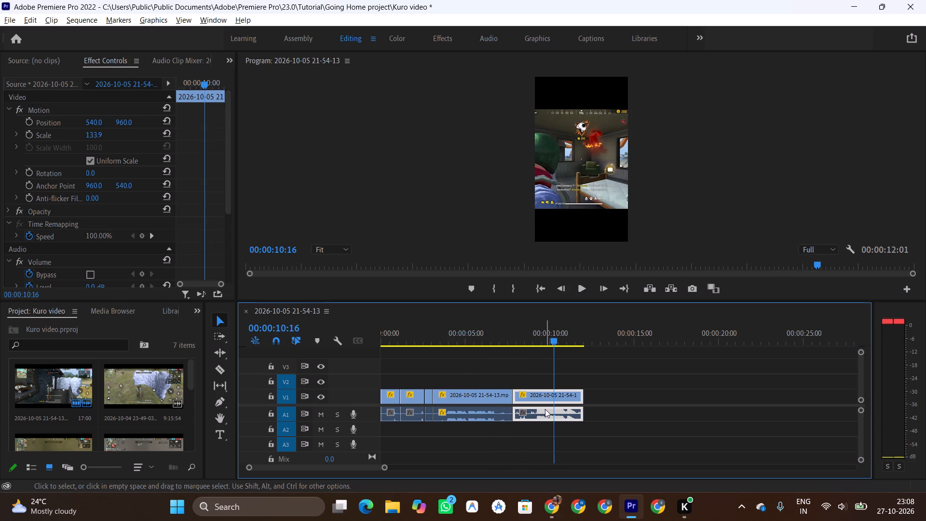
pyautogui.press('g')
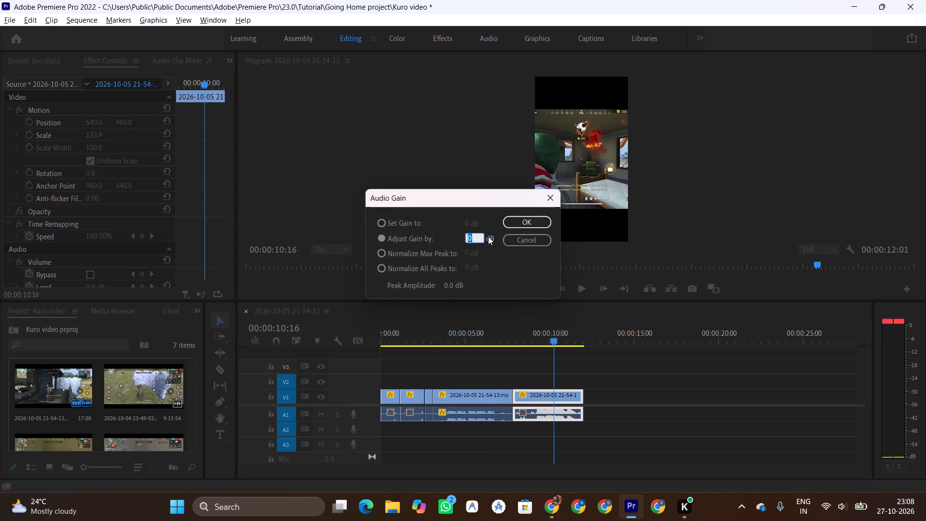
pyautogui.write('-5')
pyautogui.click(525, 224)
pyautogui.click(430, 335)
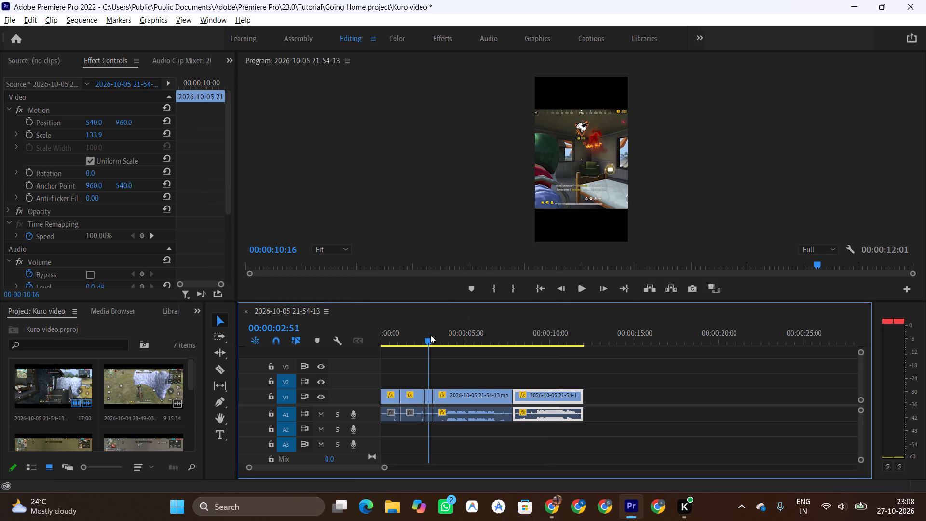
pyautogui.press('space')
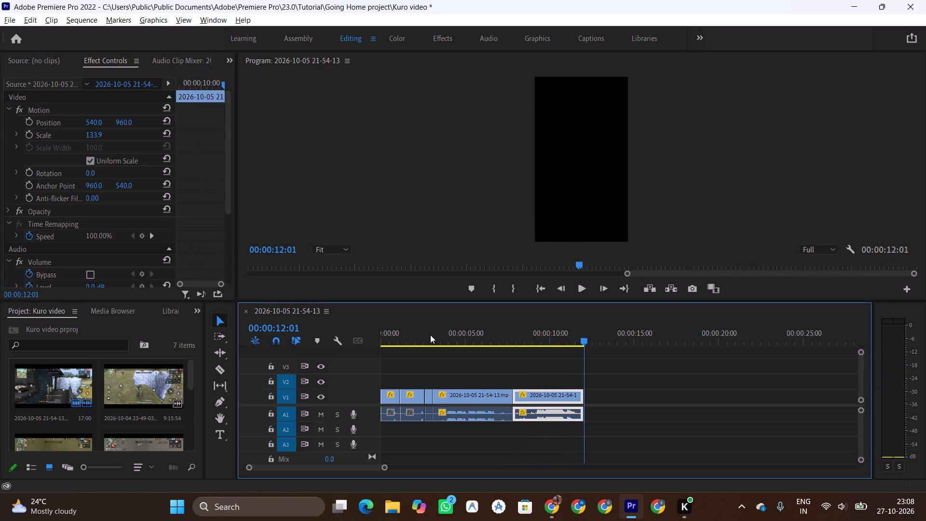
# Review the final moments of the last clip, play the sequence opening briefly, and return the playhead to 00:00:00:00.
pyautogui.click(573, 343)
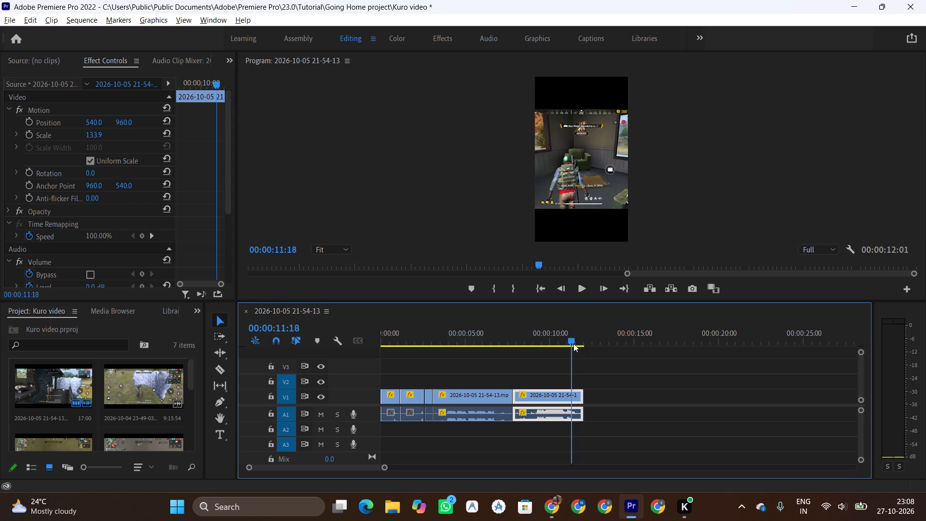
pyautogui.moveTo(572, 340); pyautogui.dragTo(580, 340)
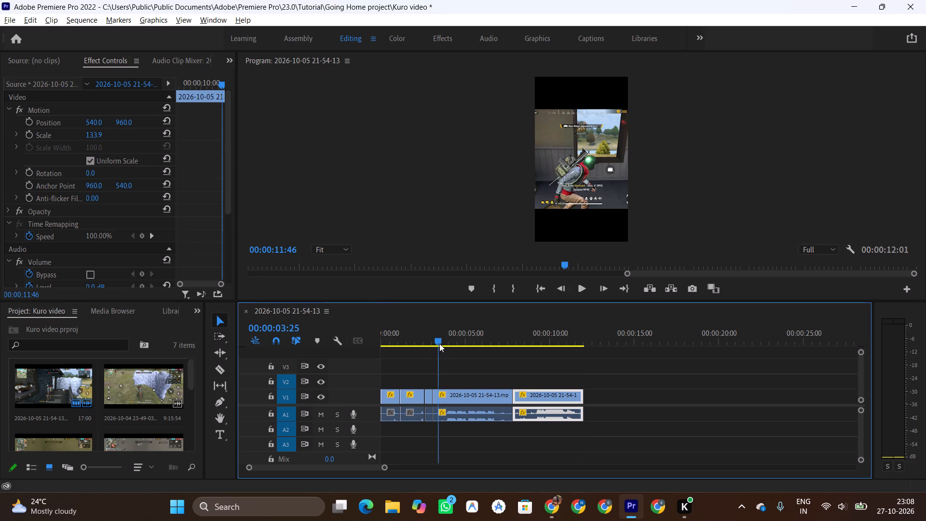
pyautogui.click(439, 343)
pyautogui.moveTo(436, 341); pyautogui.dragTo(317, 343)
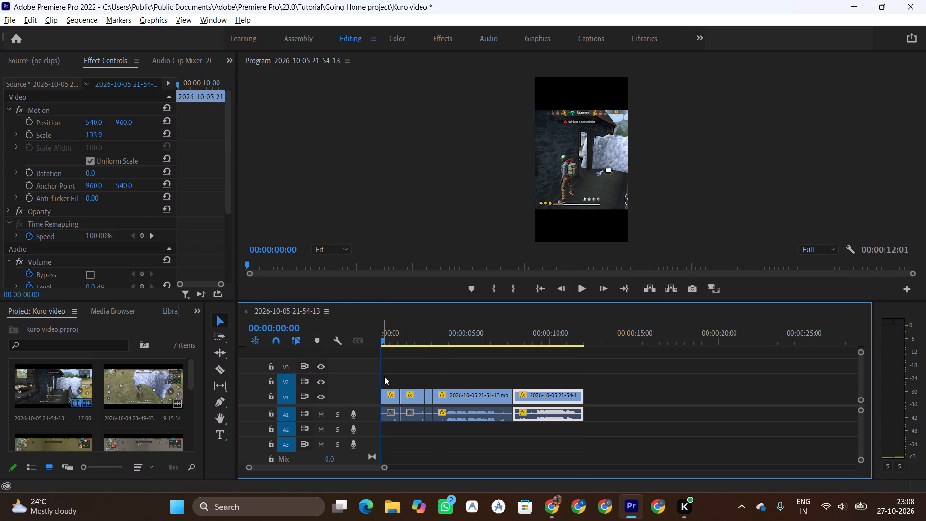
pyautogui.moveTo(338, 468); pyautogui.dragTo(319, 468)
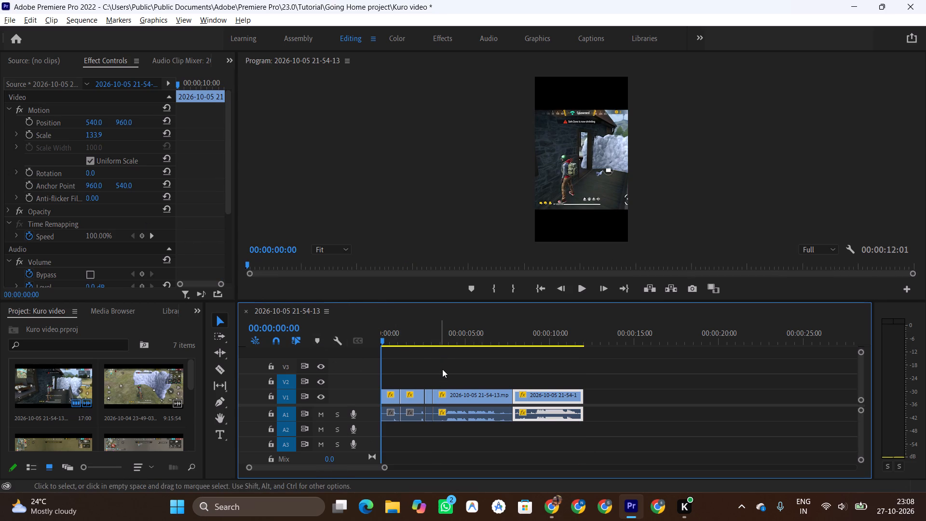
pyautogui.press('space')
pyautogui.press('space')
pyautogui.moveTo(394, 338); pyautogui.dragTo(365, 341)
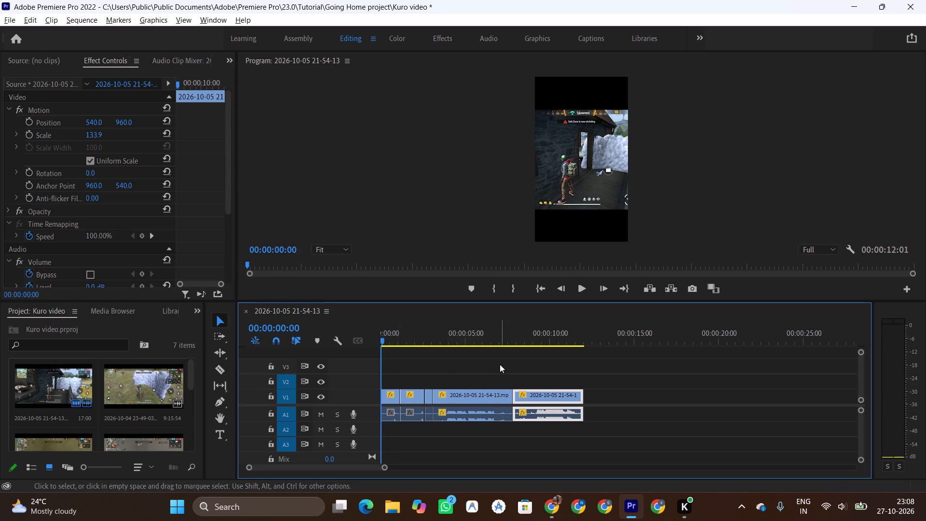
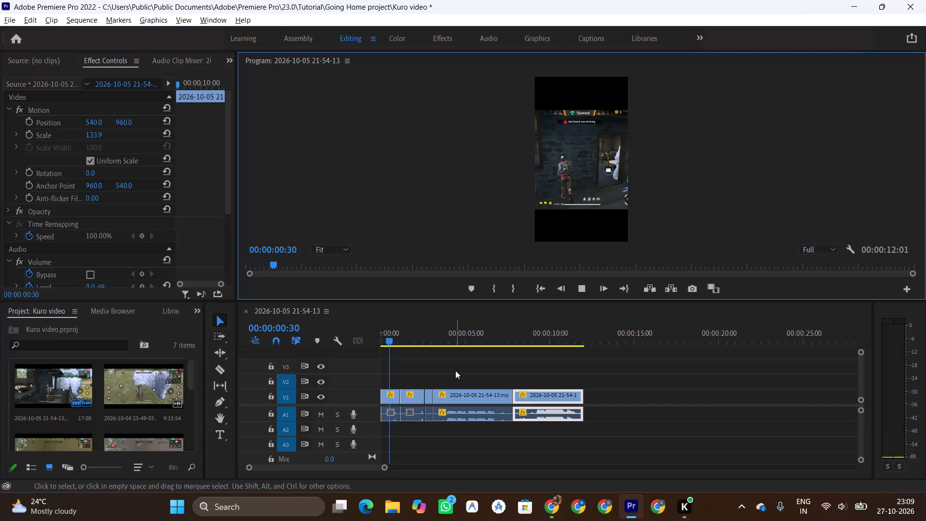
# Stop playback of the sequence opening and return the playhead to 00:00:00:00.
pyautogui.press('space')
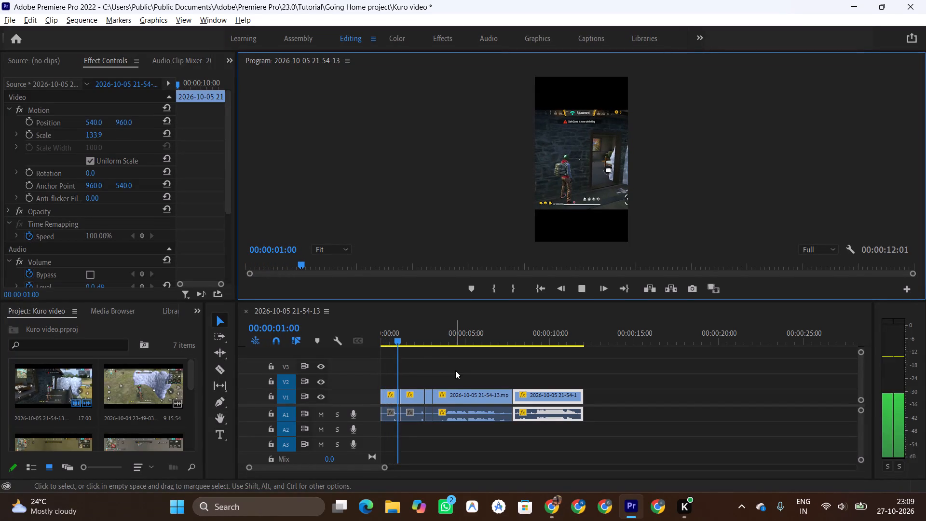
pyautogui.moveTo(396, 339); pyautogui.dragTo(374, 340)
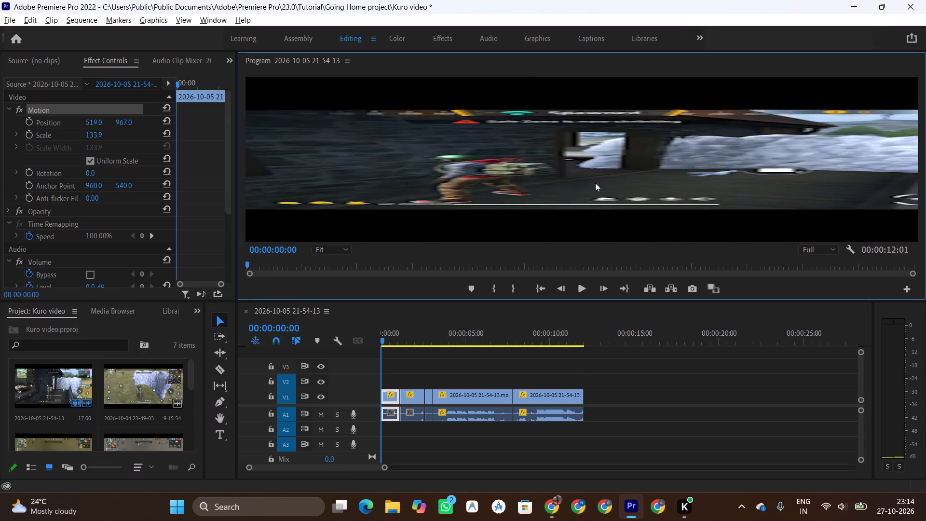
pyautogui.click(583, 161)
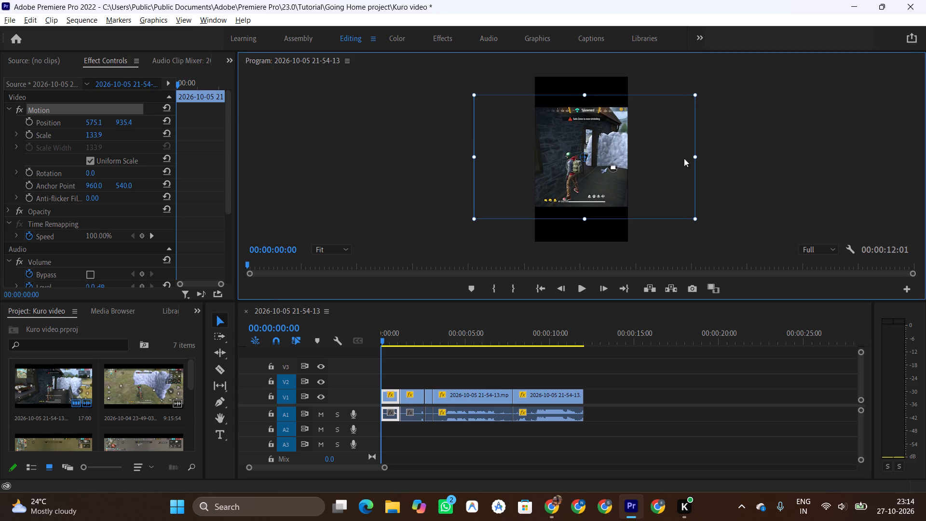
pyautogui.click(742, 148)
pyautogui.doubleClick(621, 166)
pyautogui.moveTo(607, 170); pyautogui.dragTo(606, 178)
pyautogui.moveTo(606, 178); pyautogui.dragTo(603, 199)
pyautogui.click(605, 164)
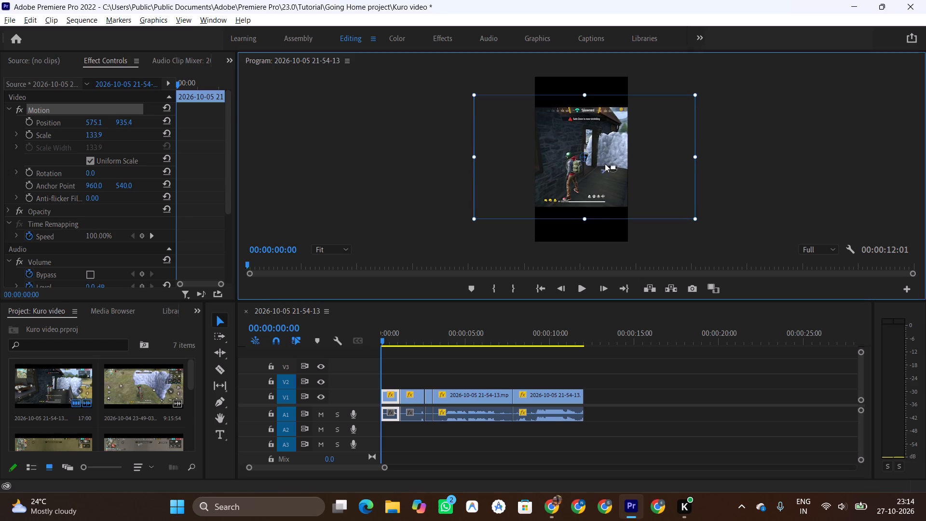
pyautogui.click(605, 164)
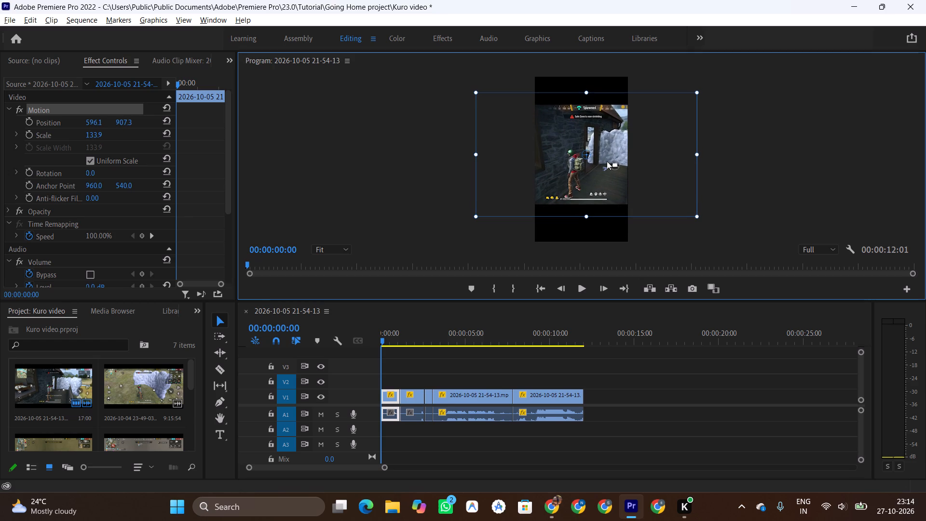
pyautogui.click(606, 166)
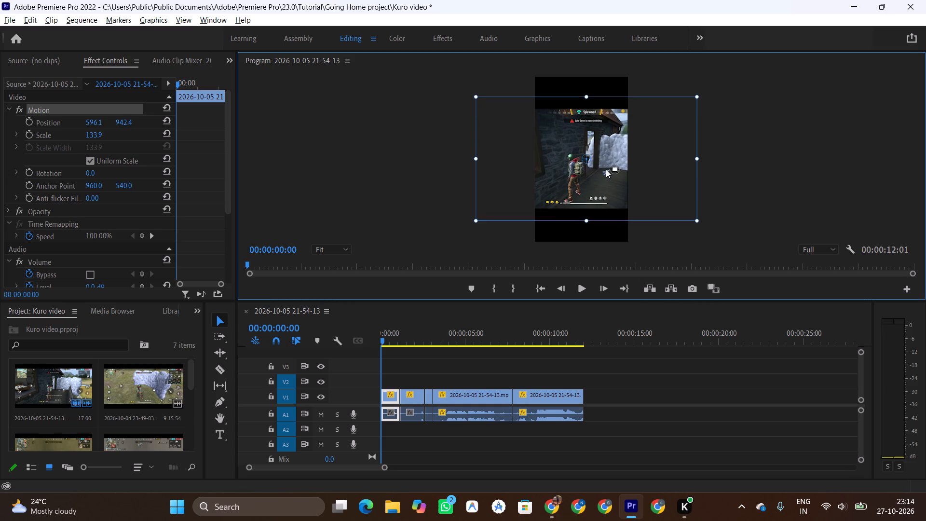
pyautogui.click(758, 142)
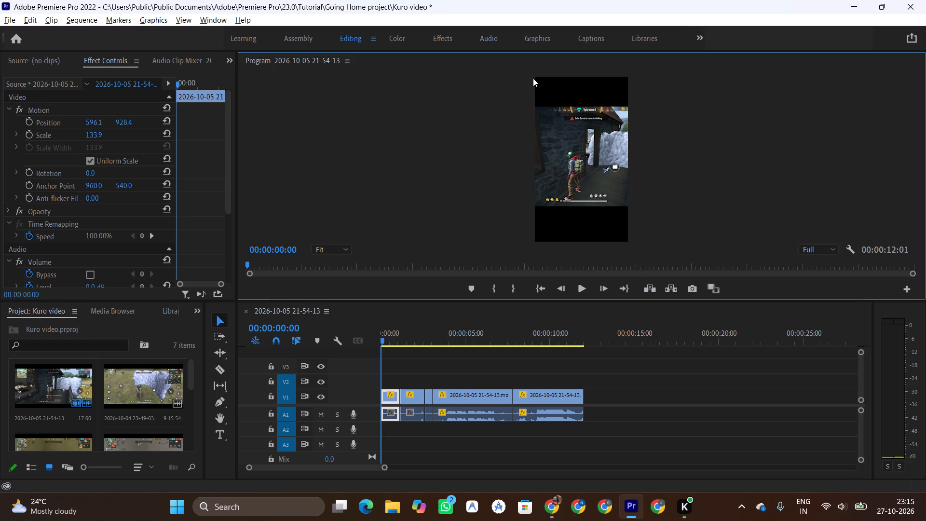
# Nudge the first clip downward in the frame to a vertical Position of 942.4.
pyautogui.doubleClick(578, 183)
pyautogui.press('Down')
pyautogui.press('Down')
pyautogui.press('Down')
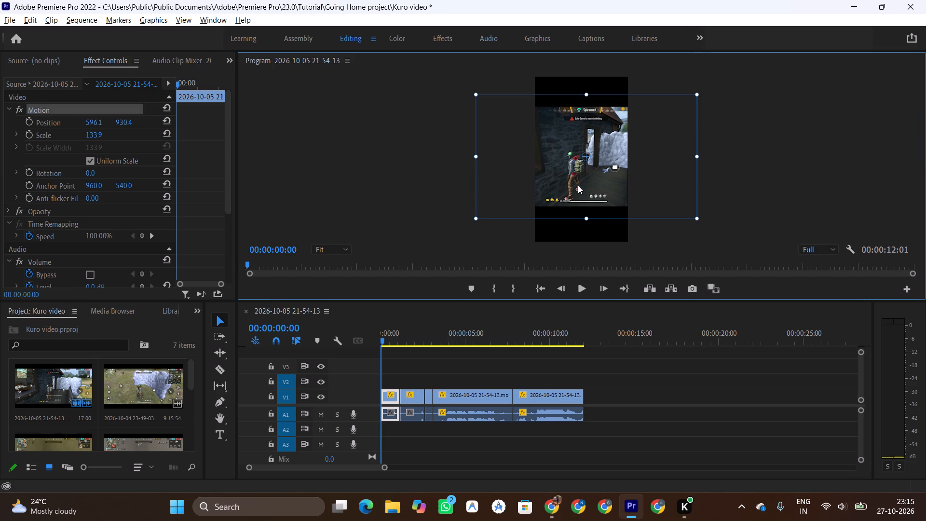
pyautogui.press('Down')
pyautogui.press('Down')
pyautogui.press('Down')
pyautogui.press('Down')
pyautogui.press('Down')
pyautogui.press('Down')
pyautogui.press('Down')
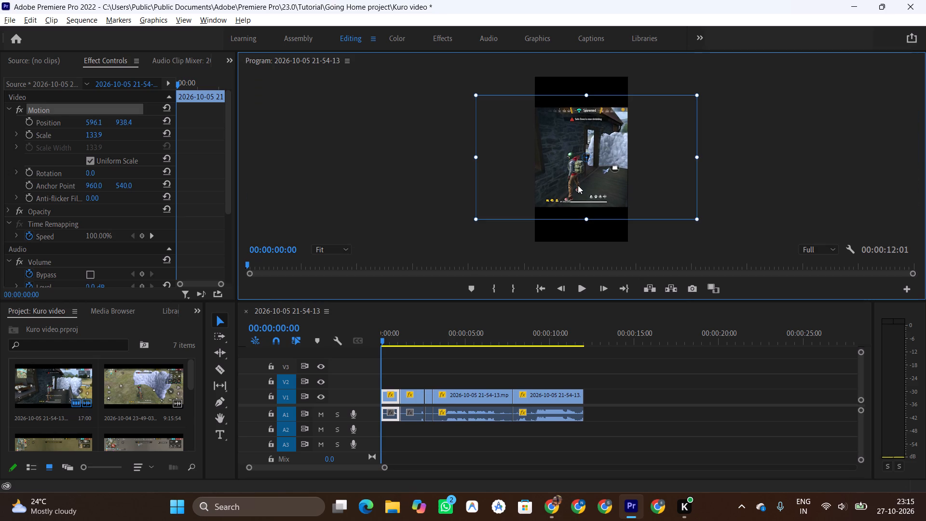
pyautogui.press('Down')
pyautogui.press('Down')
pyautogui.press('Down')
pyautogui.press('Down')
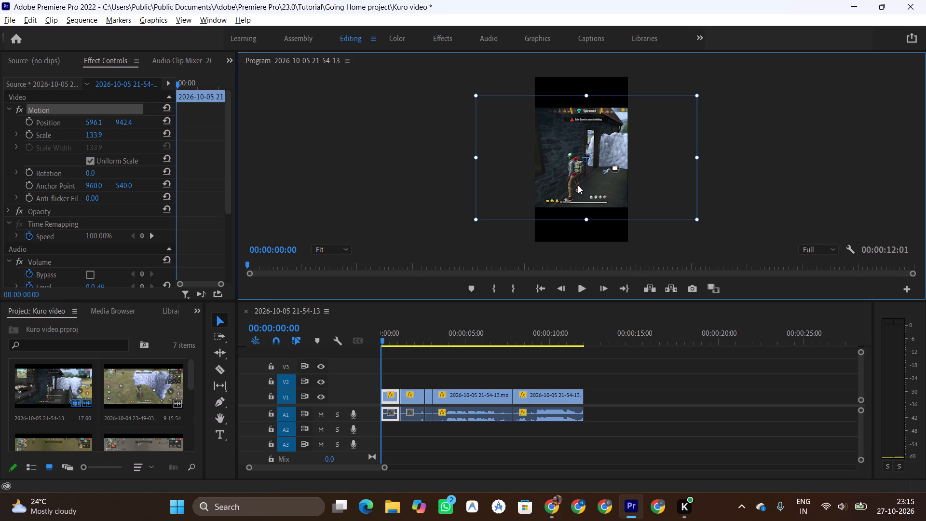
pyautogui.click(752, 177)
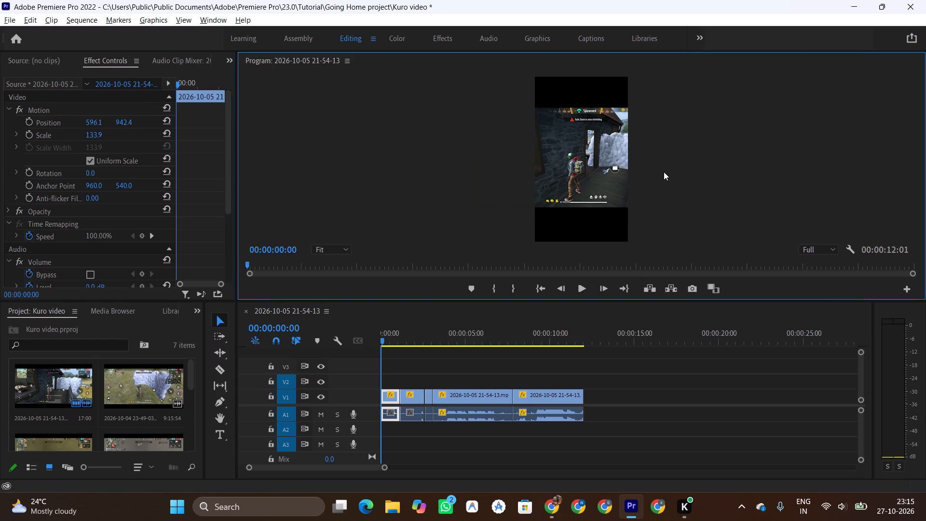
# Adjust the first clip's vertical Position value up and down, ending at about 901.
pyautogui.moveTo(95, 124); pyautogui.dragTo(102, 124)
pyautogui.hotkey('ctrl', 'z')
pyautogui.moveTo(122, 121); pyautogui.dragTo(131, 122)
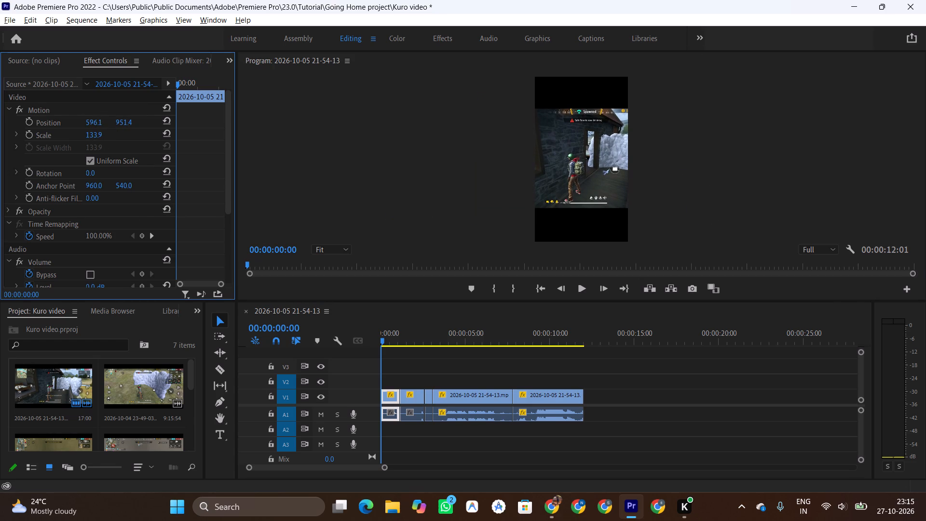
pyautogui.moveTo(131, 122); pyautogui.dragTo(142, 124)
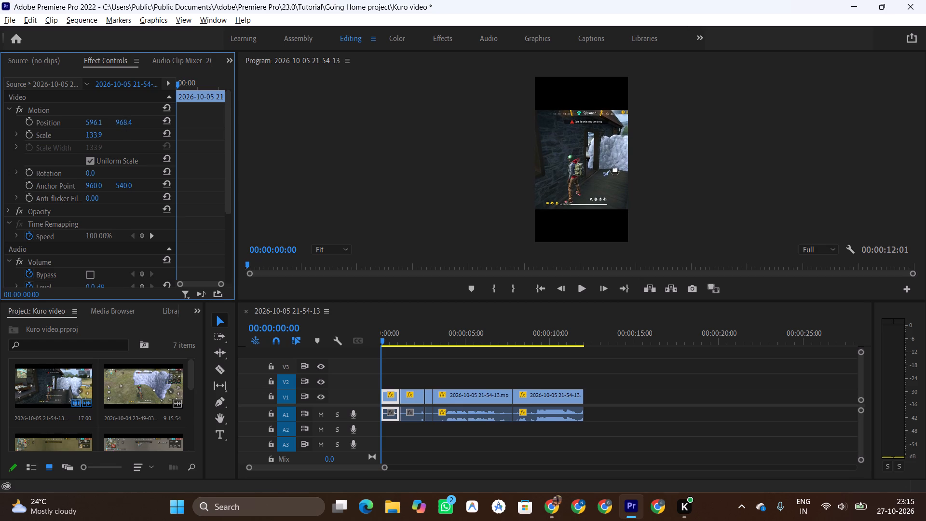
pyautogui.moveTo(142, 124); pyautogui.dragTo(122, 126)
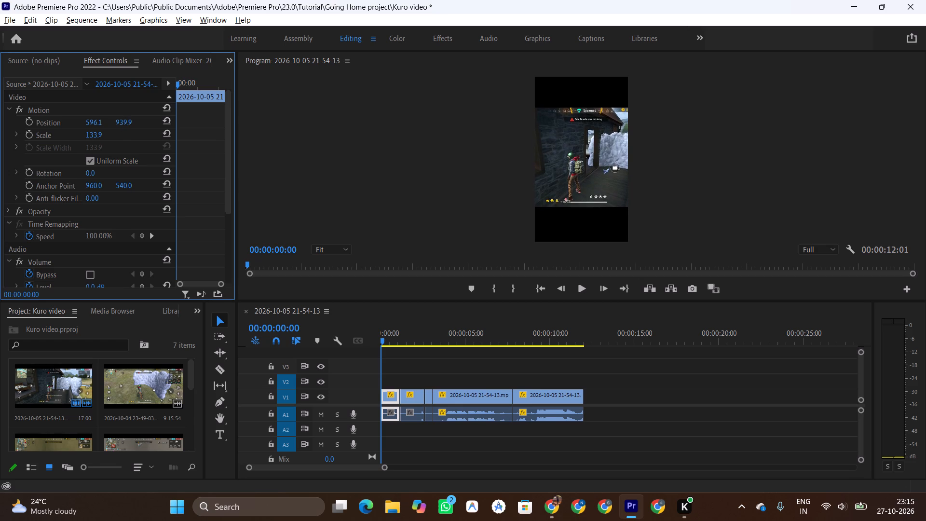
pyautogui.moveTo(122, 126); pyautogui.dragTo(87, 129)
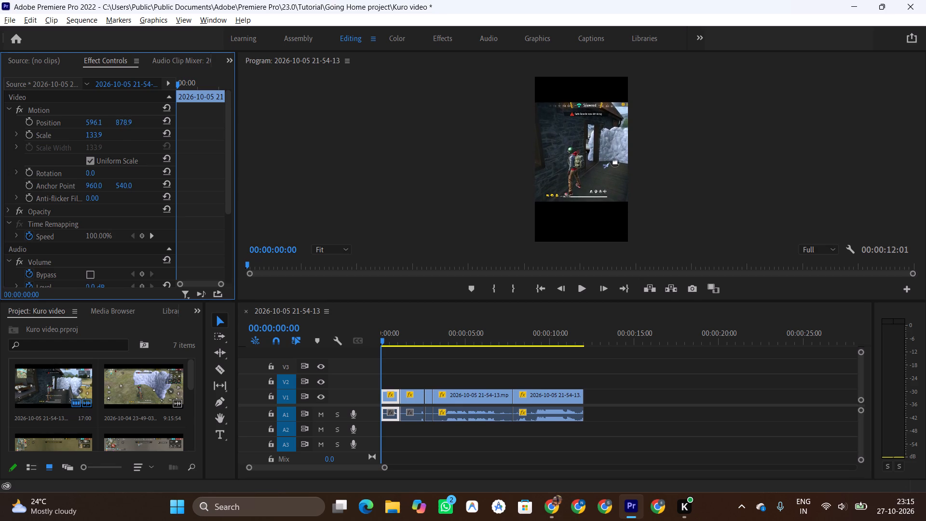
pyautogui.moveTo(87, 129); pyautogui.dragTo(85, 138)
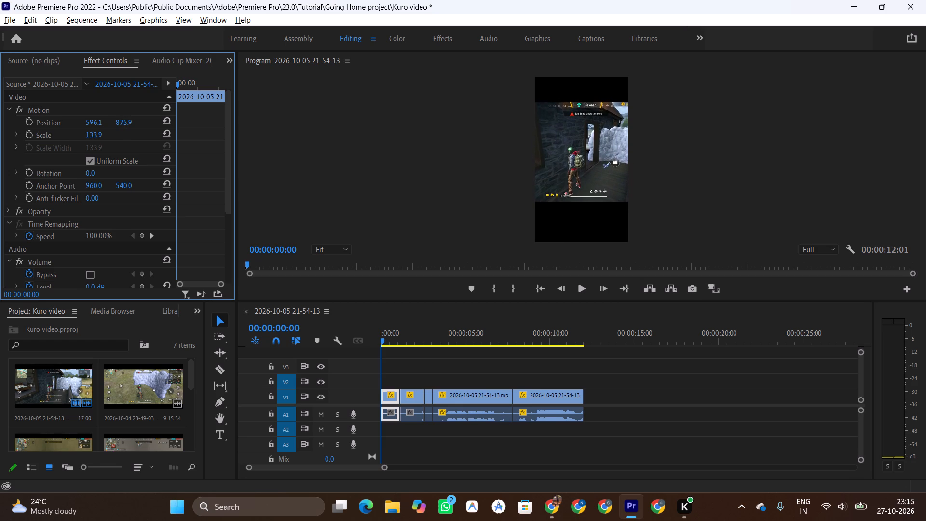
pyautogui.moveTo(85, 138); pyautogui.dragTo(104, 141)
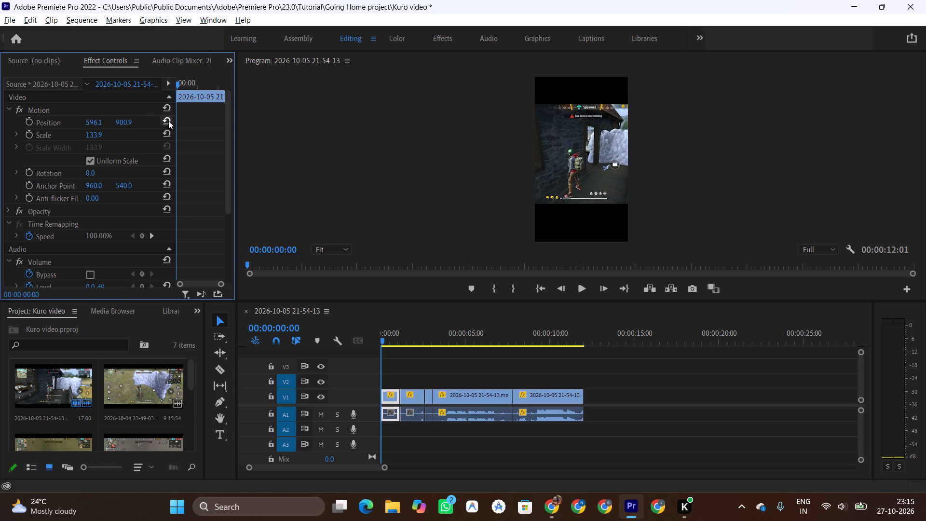
# Reset the first clip's Motion Position to its default of 540, 960.
pyautogui.click(168, 121)
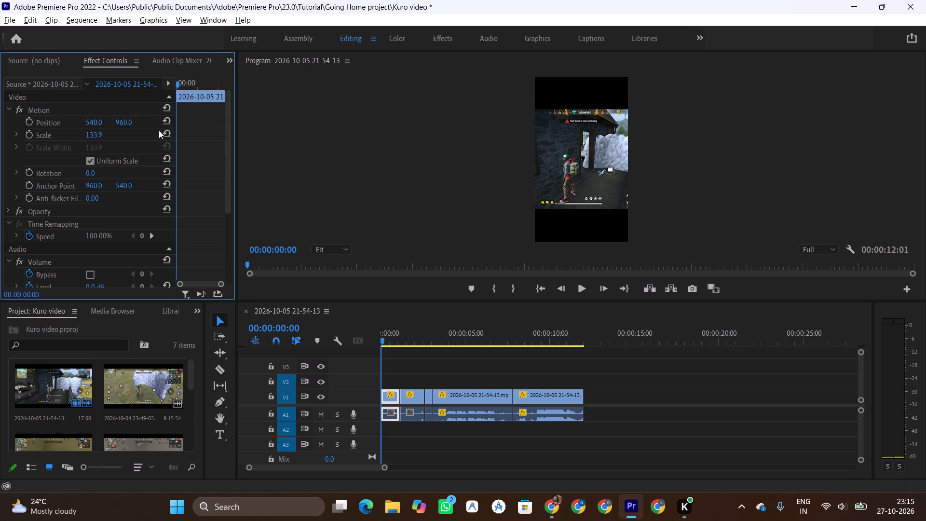
pyautogui.hotkey('ctrl', 'z')
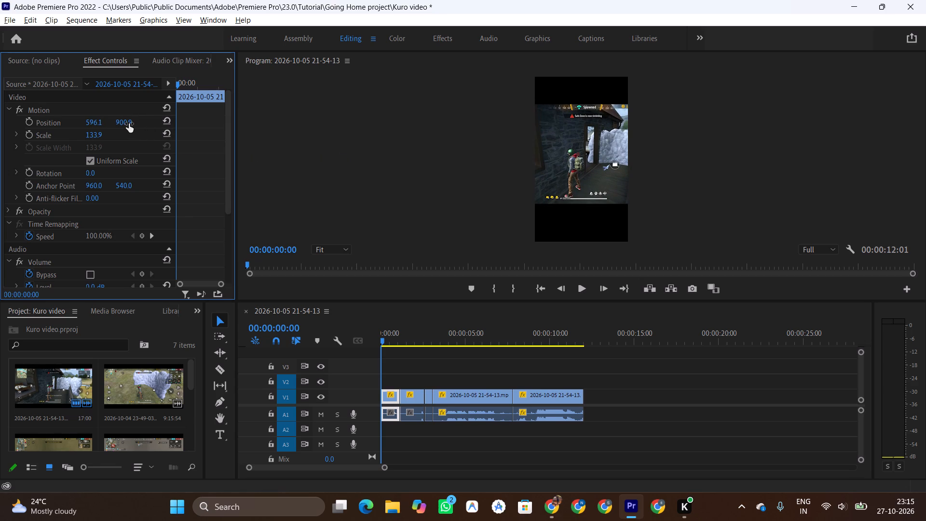
pyautogui.click(129, 123)
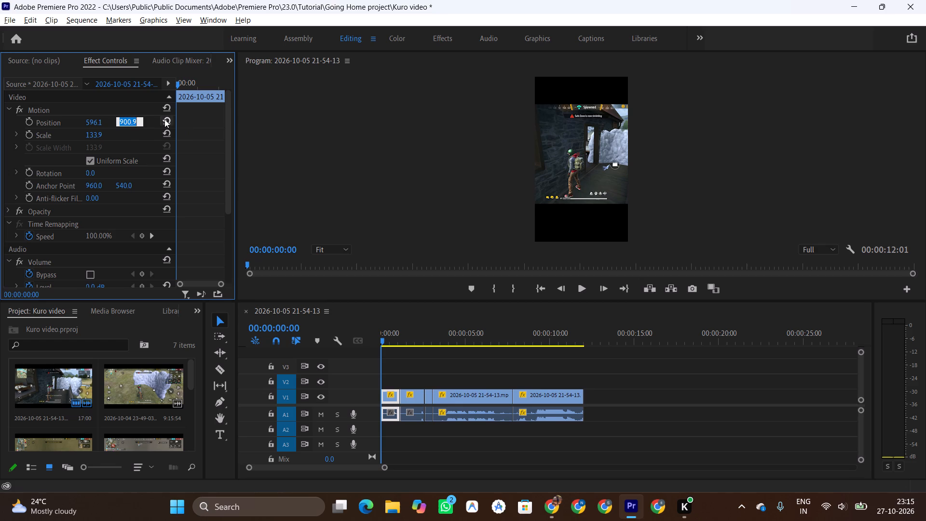
pyautogui.click(164, 119)
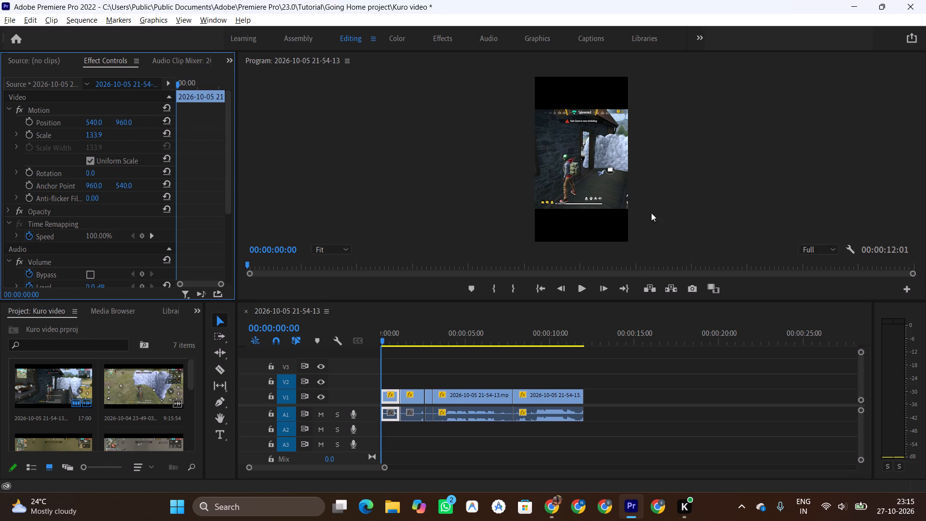
# Reset the Motion Position of each of the remaining four timeline clips to the default 540, 960.
pyautogui.click(409, 401)
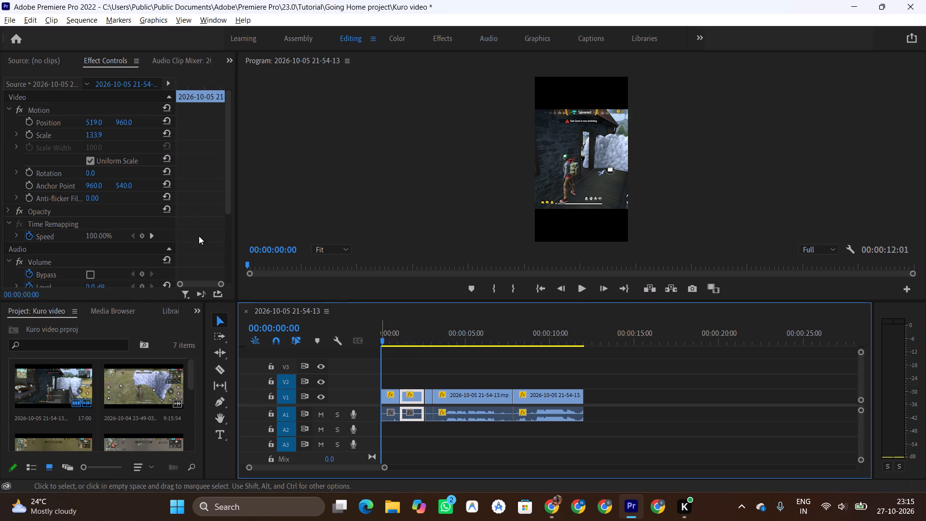
pyautogui.click(166, 121)
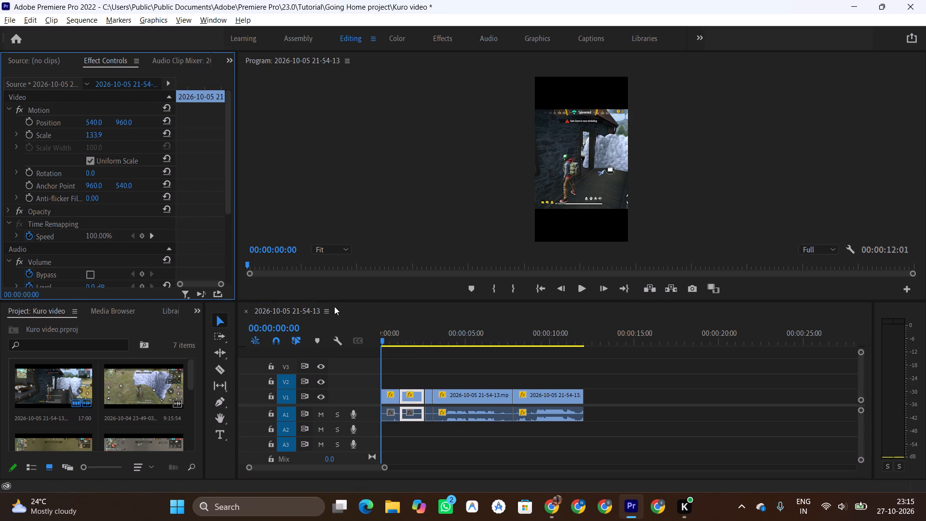
pyautogui.click(426, 397)
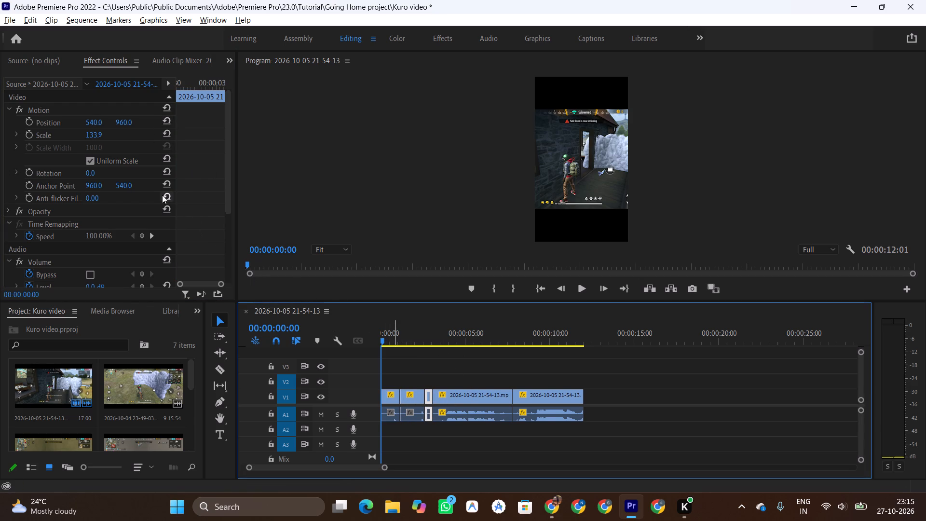
pyautogui.click(164, 122)
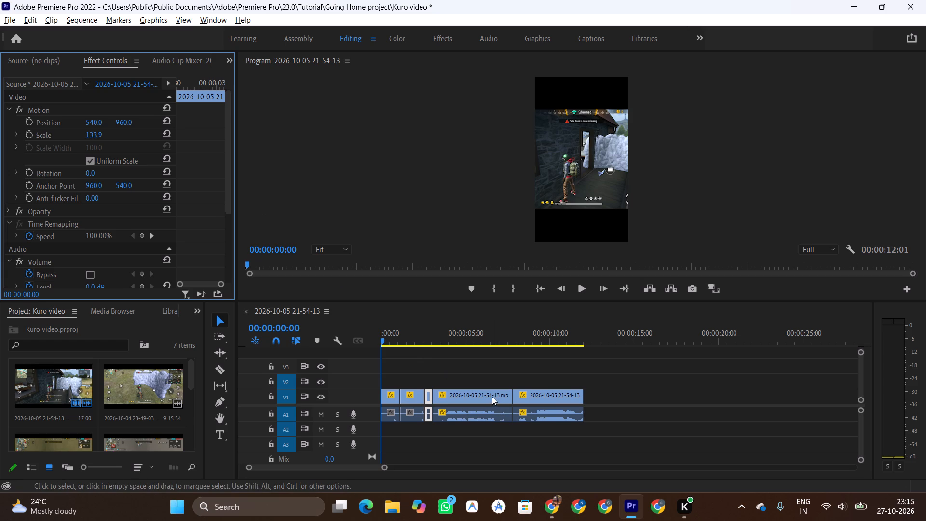
pyautogui.click(492, 397)
pyautogui.click(166, 123)
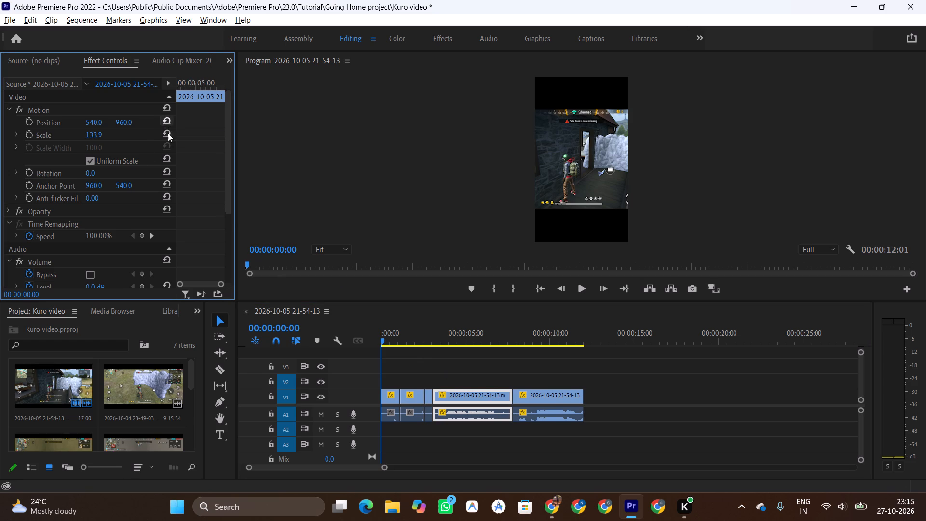
pyautogui.click(556, 396)
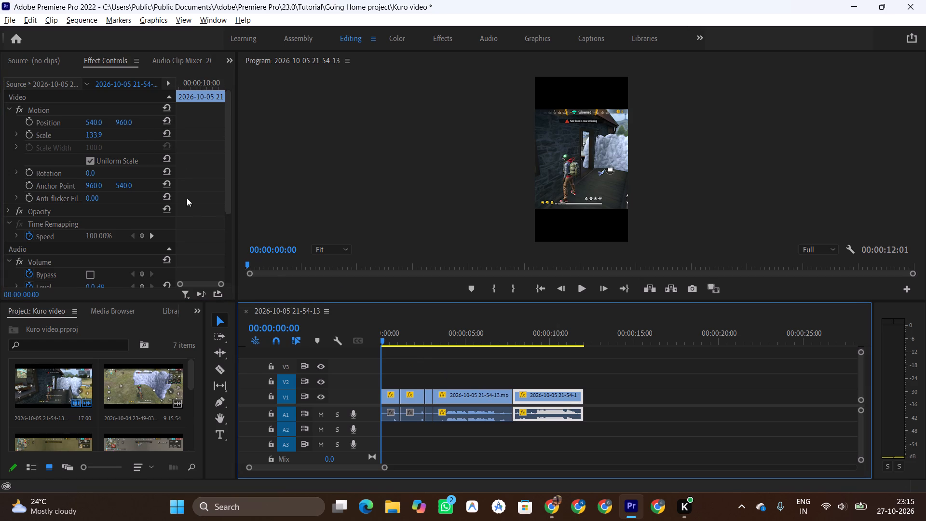
pyautogui.click(167, 123)
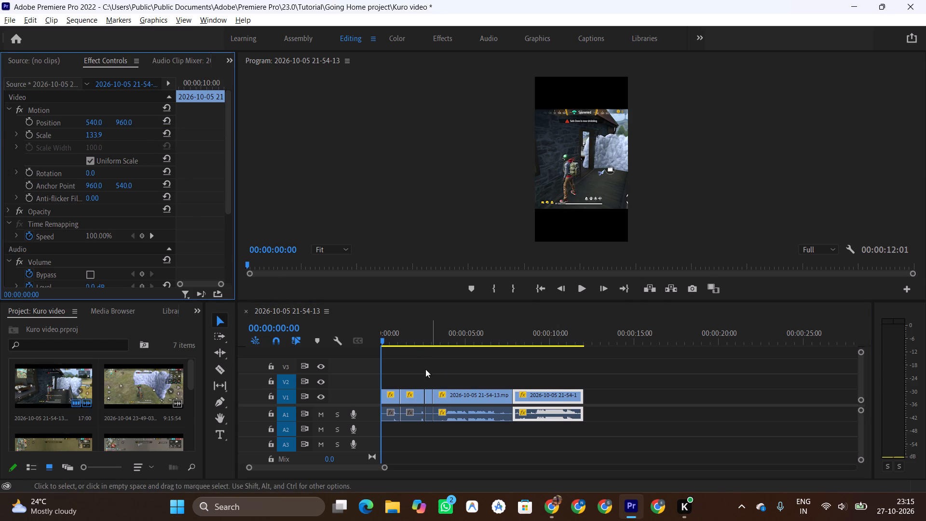
# Play the sequence from the start to check the framing across the clips.
pyautogui.press('space')
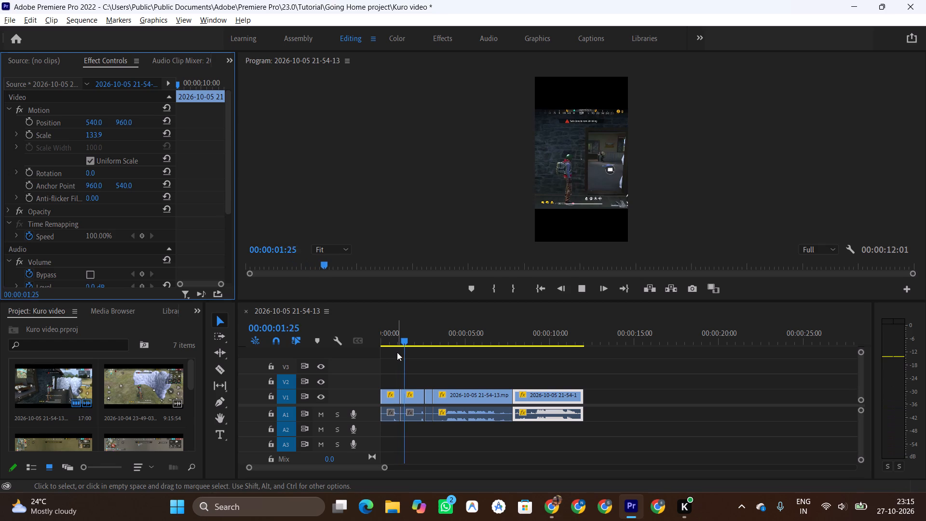
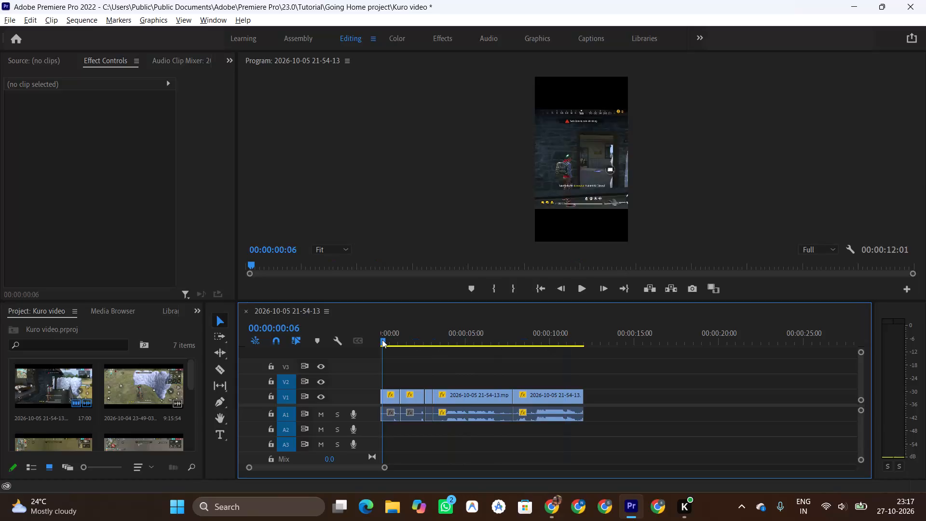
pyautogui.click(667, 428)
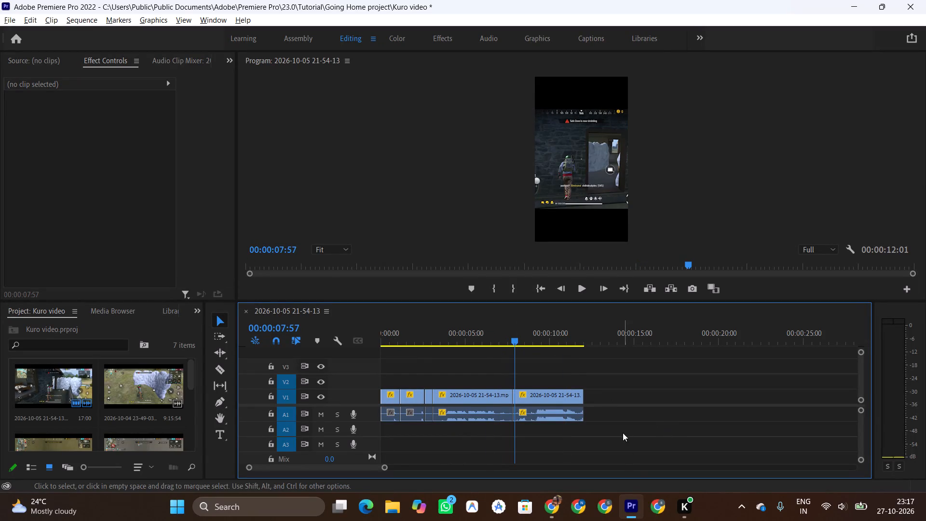
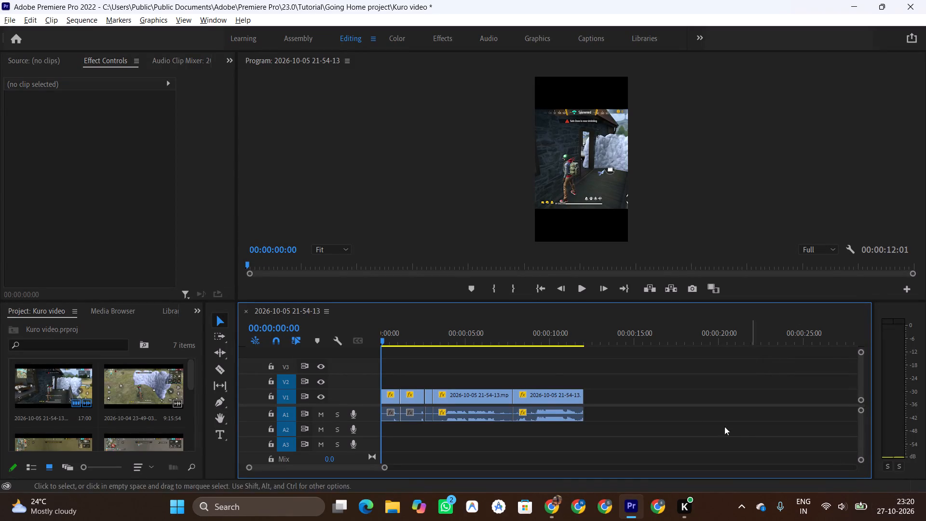
# Play the gameplay sequence through to its end and return the playhead to 00:00:00:00.
pyautogui.press('space')
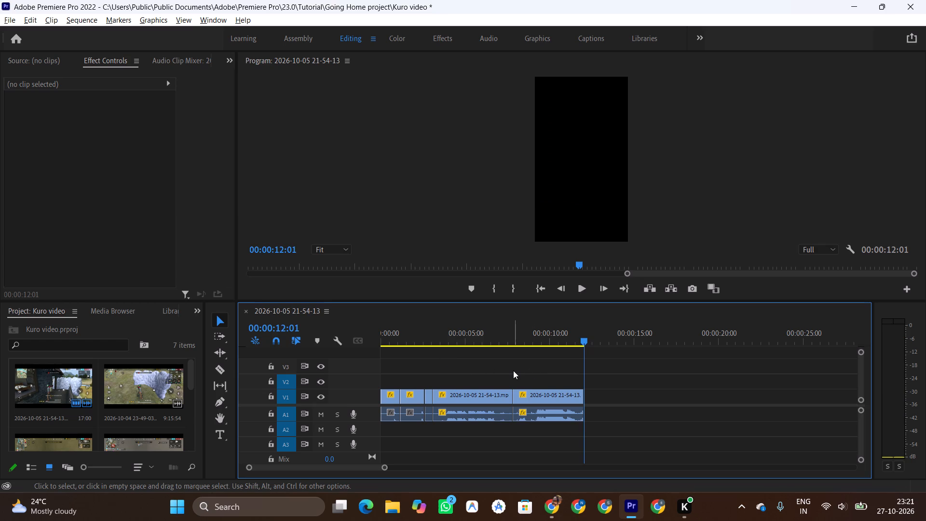
pyautogui.click(413, 338)
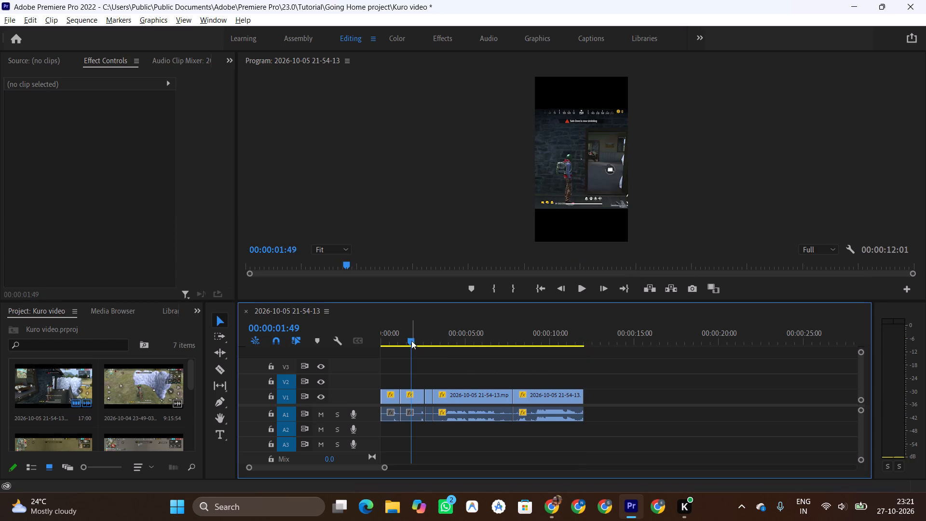
pyautogui.moveTo(411, 341); pyautogui.dragTo(332, 345)
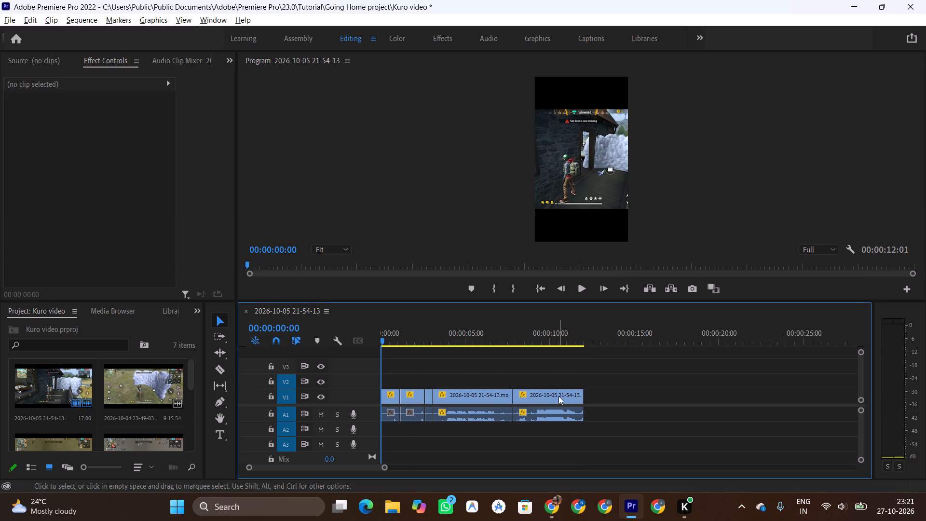
pyautogui.click(547, 507)
pyautogui.click(479, 455)
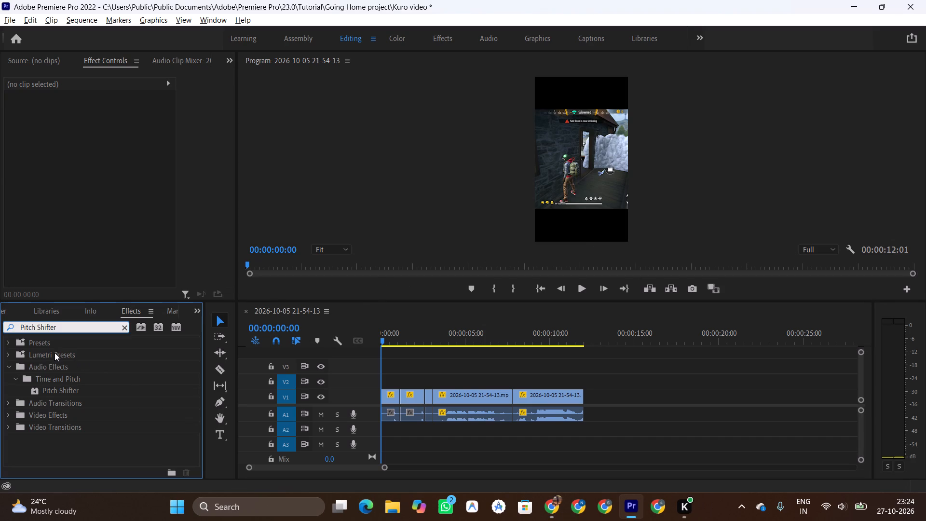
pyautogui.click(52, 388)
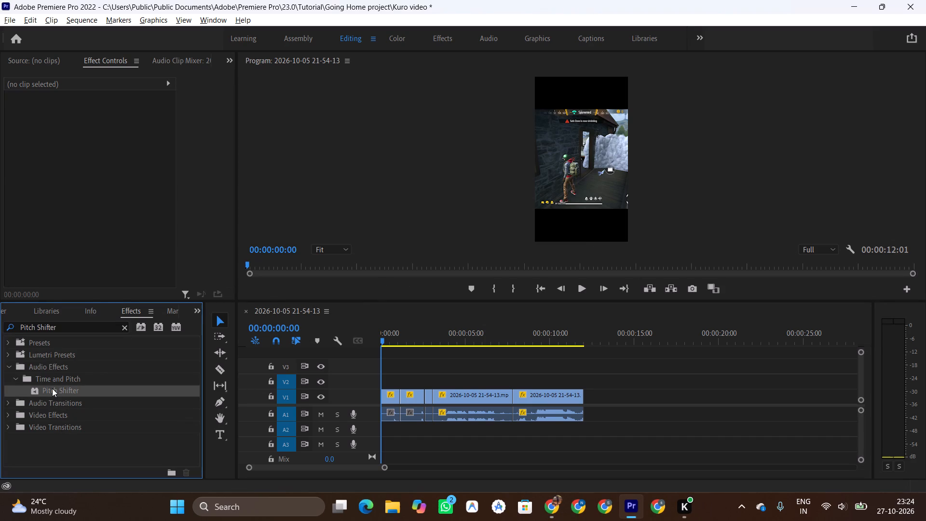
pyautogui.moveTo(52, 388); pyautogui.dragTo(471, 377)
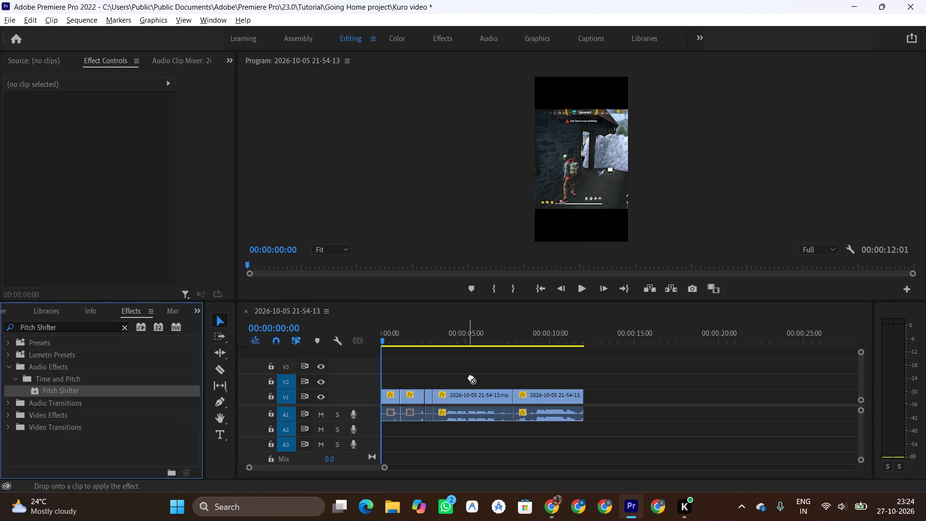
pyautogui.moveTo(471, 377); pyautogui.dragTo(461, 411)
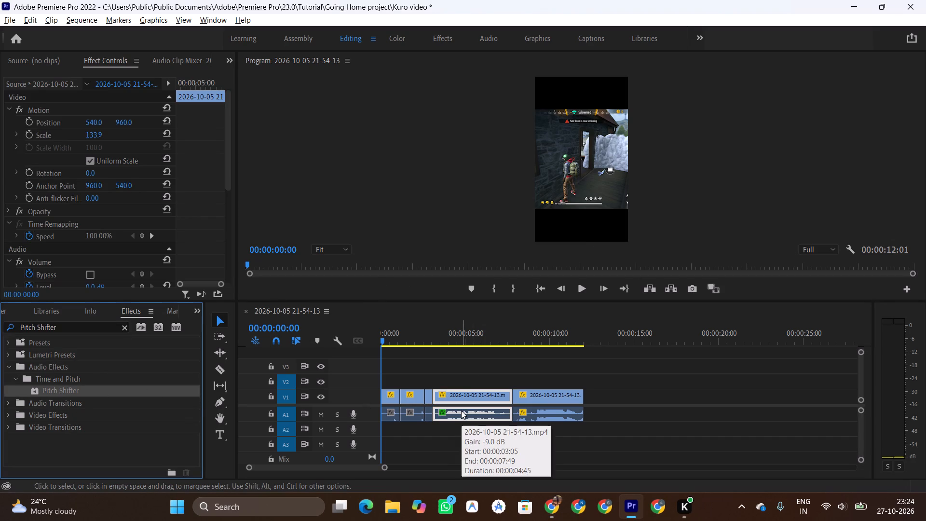
# Play the sequence from near its start through most of the pitch-shifted clip to hear the voice effect.
pyautogui.click(401, 340)
pyautogui.press('space')
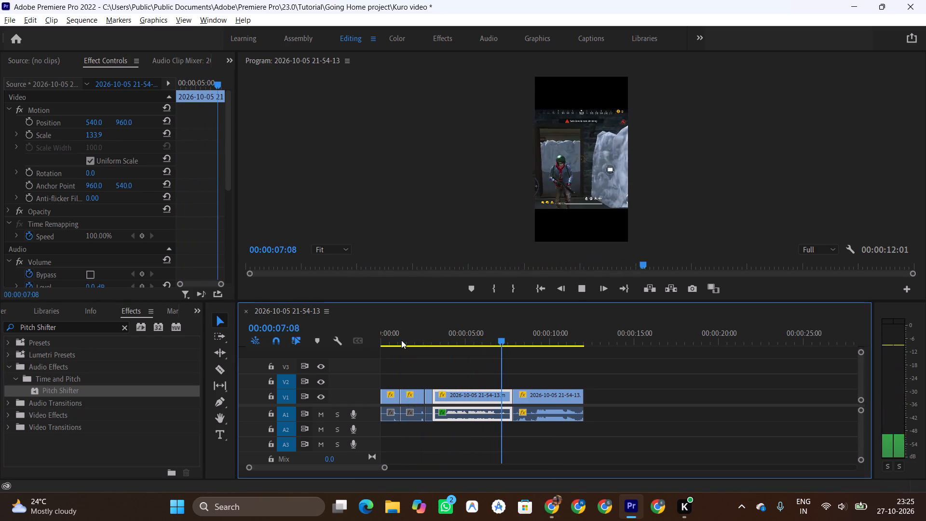
pyautogui.press('space')
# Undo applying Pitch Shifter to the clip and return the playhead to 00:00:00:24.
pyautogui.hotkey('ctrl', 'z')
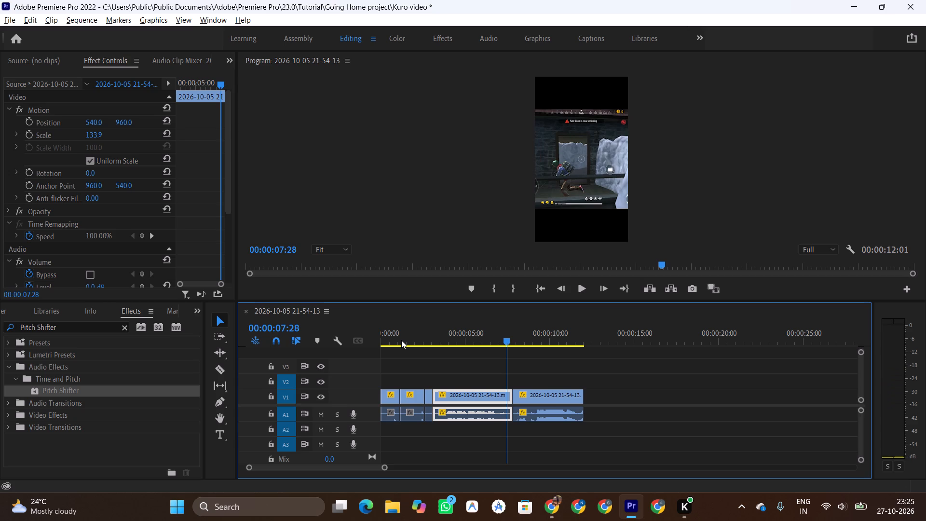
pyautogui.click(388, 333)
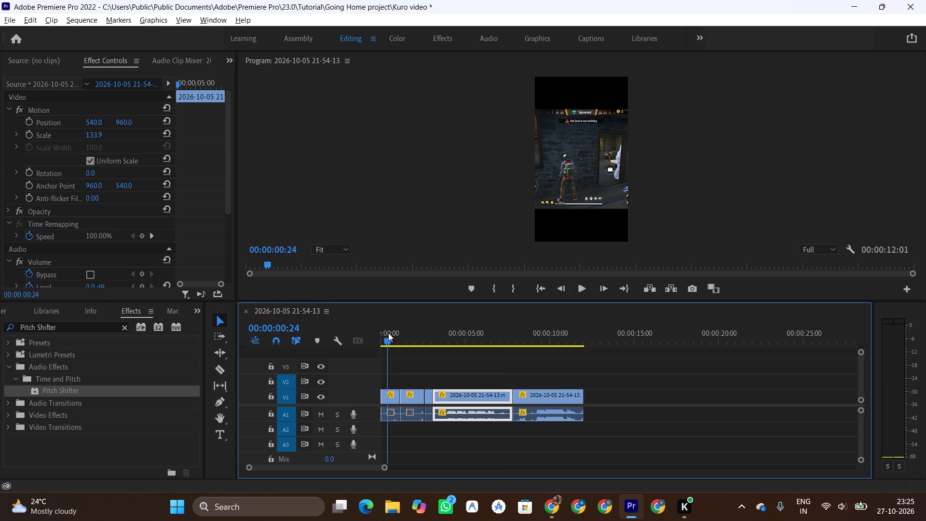
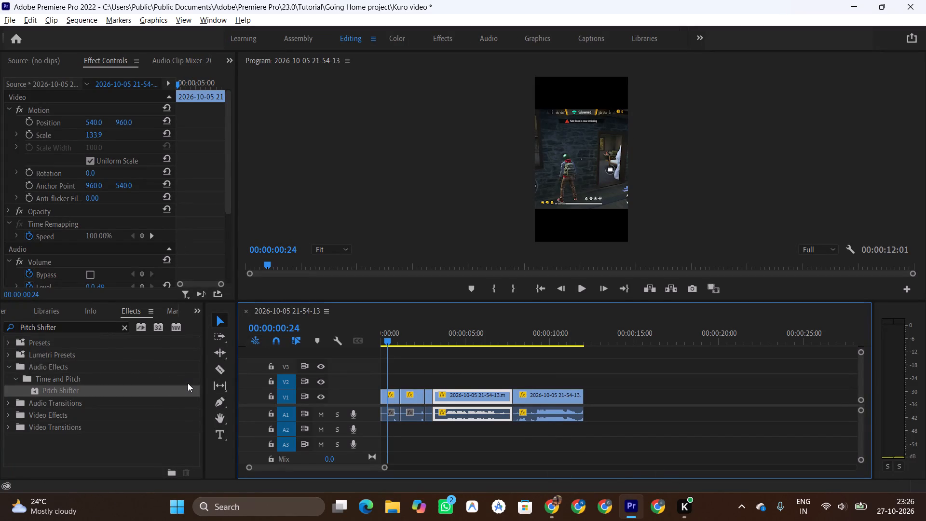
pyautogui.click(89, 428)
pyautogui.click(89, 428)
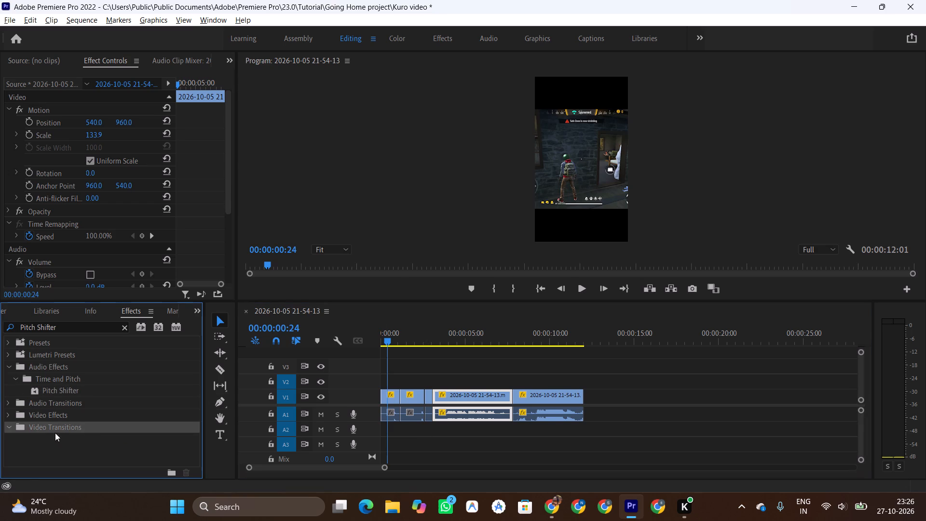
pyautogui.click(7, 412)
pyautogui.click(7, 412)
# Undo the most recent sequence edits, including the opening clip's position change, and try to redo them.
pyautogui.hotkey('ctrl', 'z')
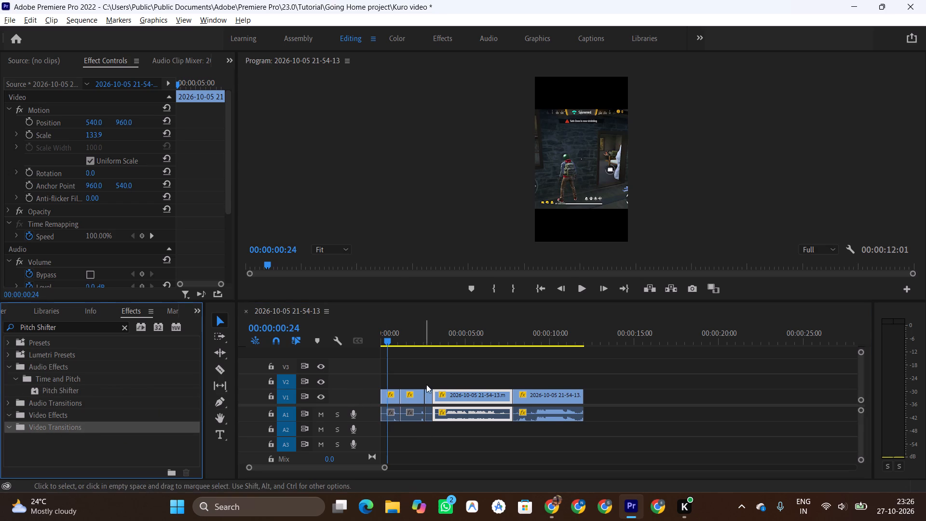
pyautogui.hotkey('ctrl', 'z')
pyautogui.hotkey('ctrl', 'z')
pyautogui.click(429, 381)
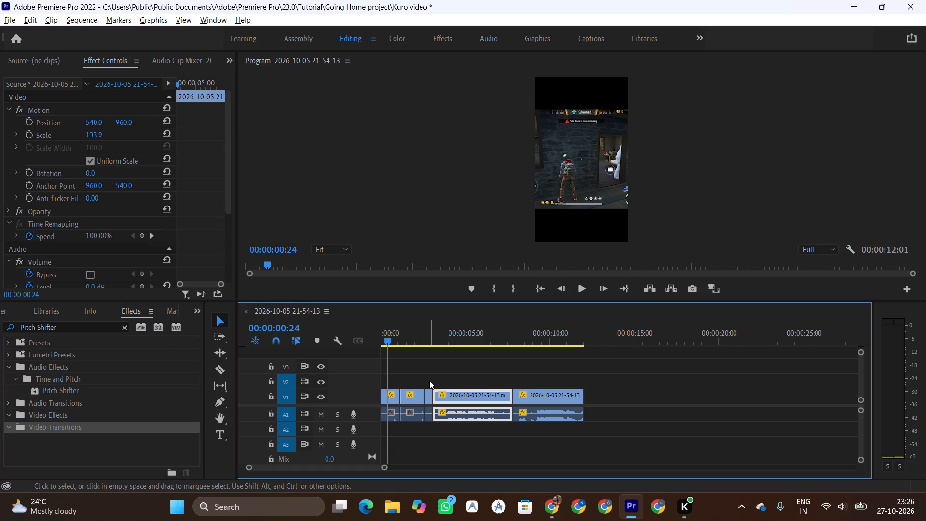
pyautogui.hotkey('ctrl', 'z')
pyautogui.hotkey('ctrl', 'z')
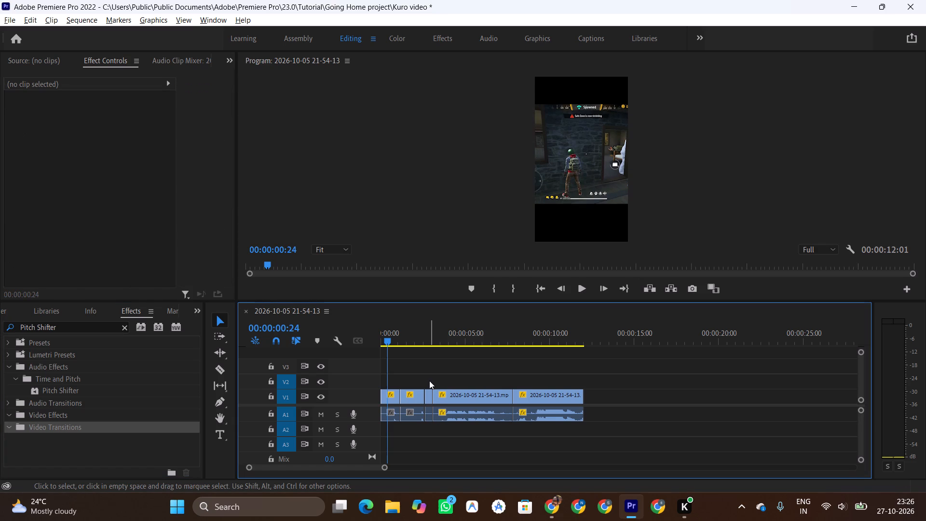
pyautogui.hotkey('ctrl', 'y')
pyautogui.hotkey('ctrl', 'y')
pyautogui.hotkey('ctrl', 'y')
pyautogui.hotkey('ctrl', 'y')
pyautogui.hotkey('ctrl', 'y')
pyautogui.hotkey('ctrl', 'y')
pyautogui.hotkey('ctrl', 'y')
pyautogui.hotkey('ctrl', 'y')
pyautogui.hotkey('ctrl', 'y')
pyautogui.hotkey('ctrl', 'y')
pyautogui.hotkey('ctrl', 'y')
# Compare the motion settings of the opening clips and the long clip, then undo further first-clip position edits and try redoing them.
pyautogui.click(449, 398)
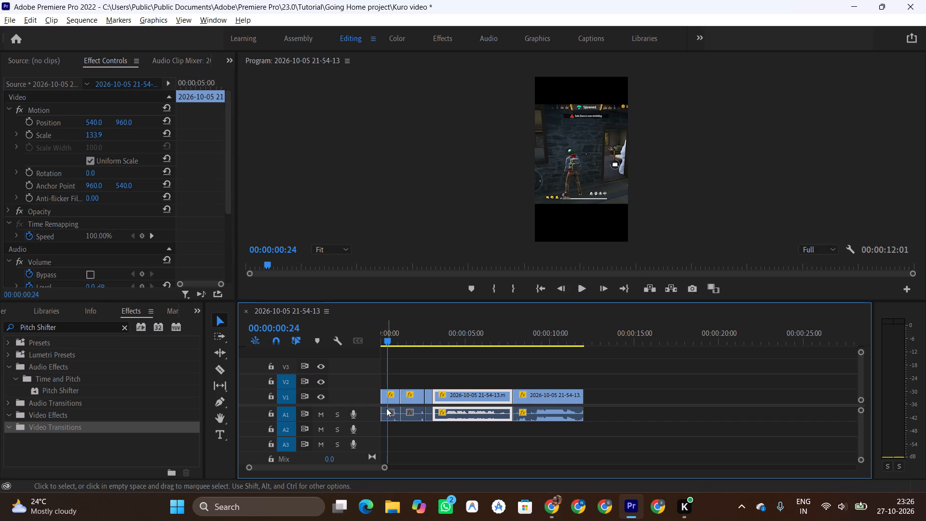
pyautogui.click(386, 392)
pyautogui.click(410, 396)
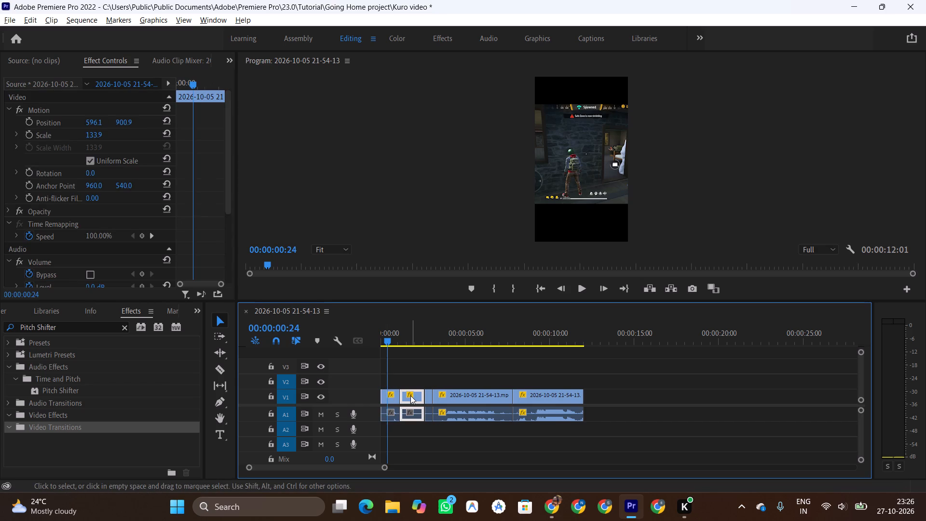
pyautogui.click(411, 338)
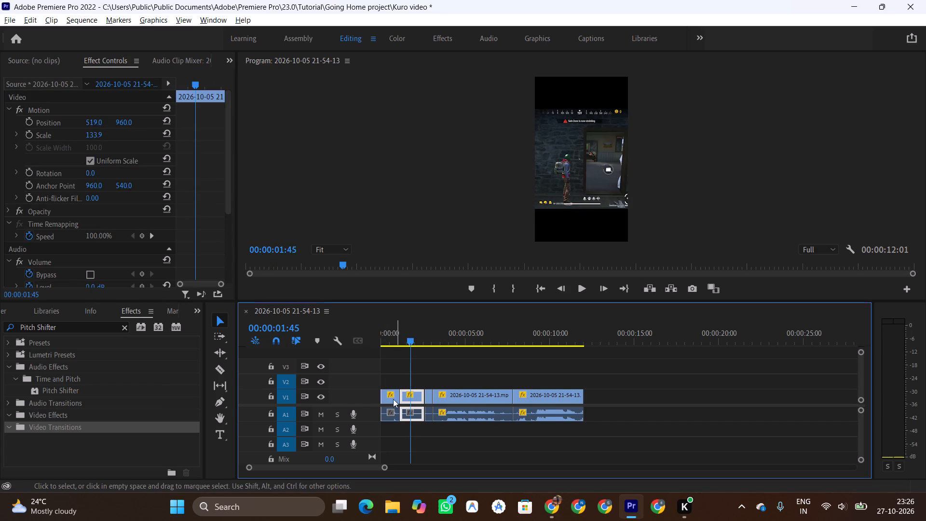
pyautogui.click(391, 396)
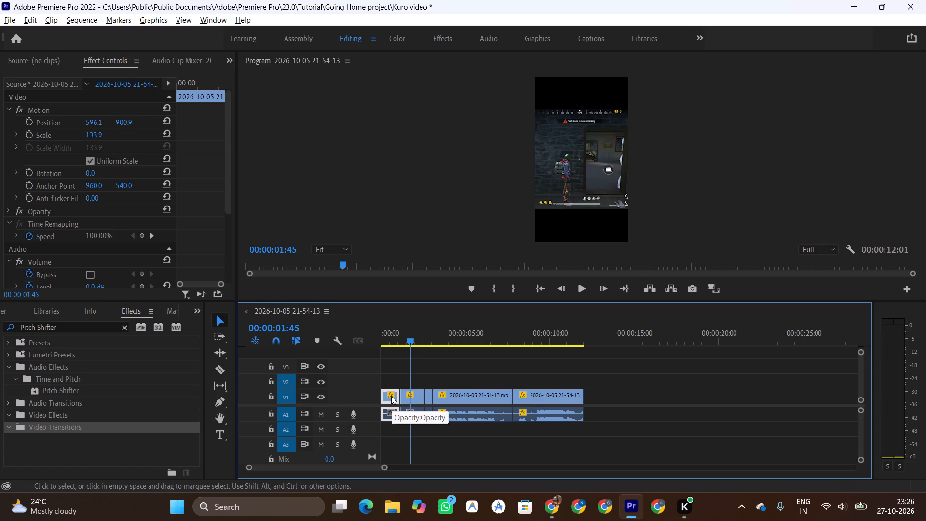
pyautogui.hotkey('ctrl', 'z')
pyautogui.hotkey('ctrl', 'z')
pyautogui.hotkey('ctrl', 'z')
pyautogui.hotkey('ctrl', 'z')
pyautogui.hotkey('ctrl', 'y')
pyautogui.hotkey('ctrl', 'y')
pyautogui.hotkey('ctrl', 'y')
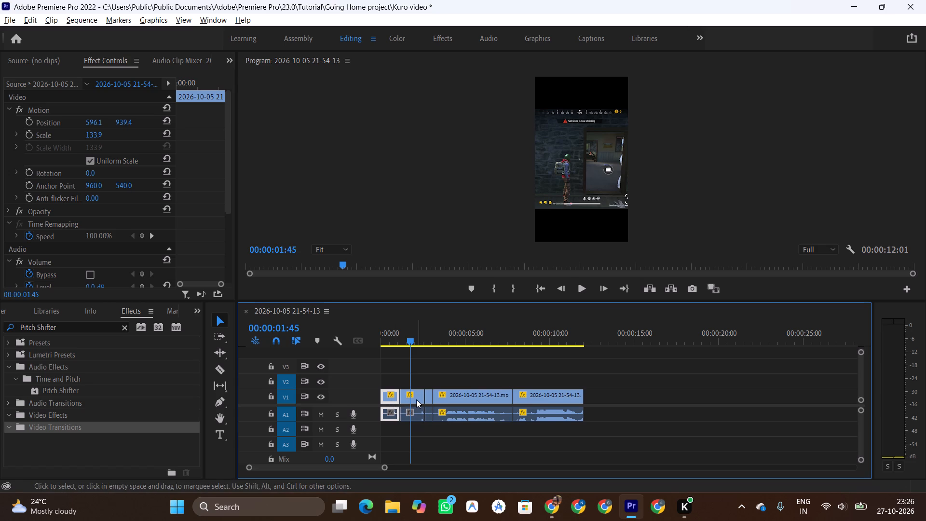
# Reset the opening V1 clip's Position to 540.0, 960.0.
pyautogui.click(416, 399)
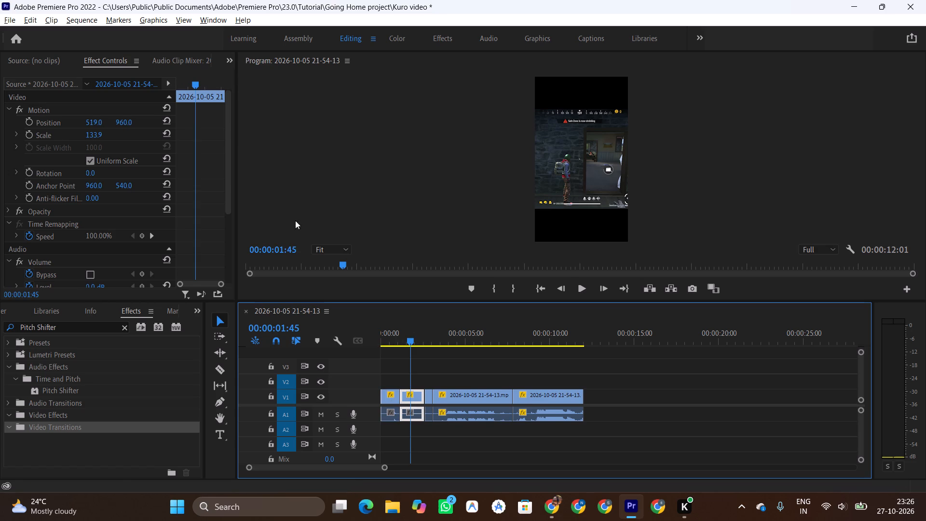
pyautogui.click(387, 391)
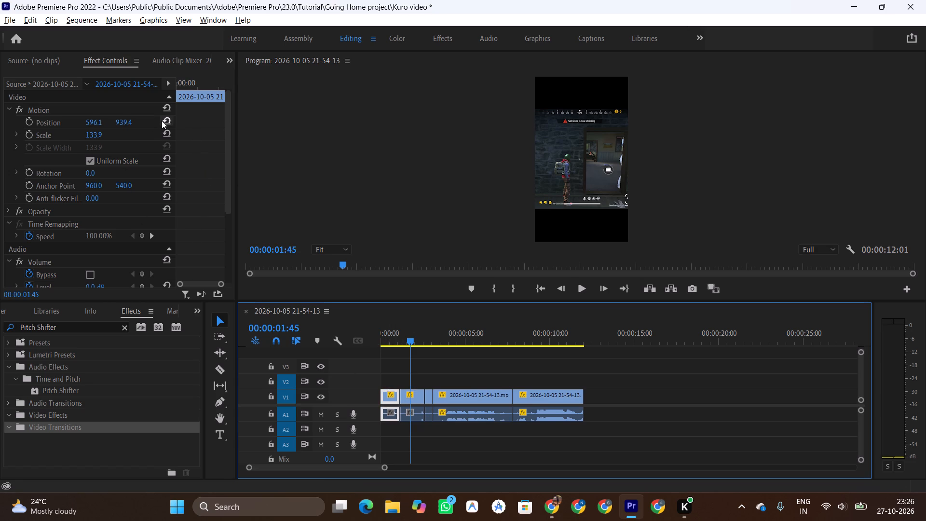
pyautogui.click(166, 119)
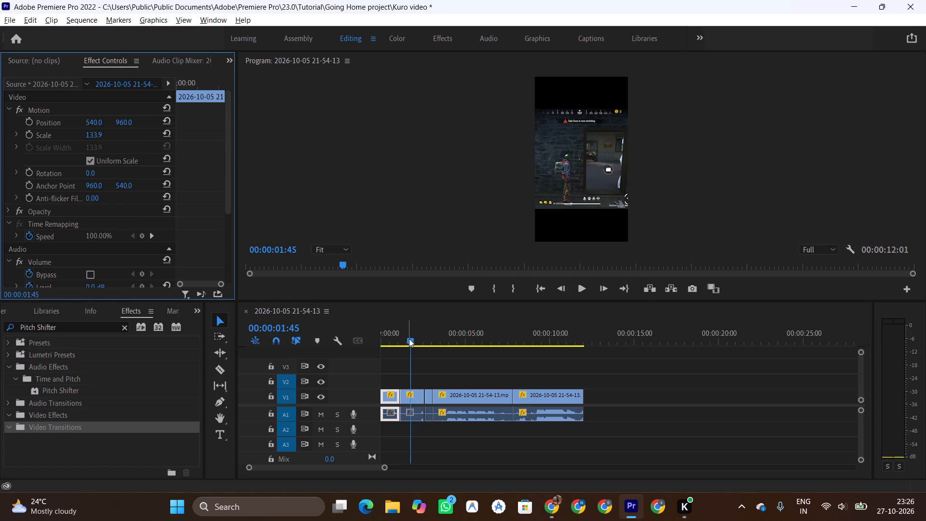
# Play the whole sequence from its beginning to the end to review the cut.
pyautogui.moveTo(410, 340); pyautogui.dragTo(359, 342)
pyautogui.press('space')
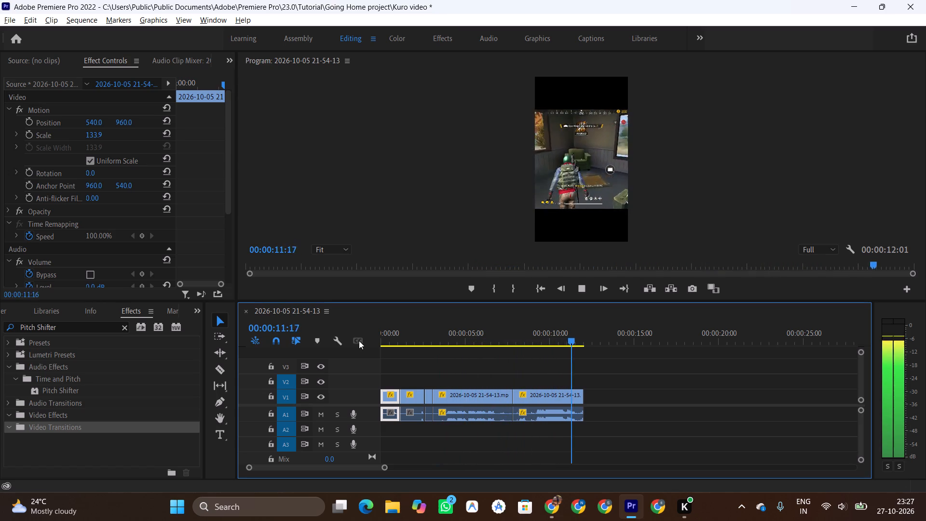
pyautogui.press('space')
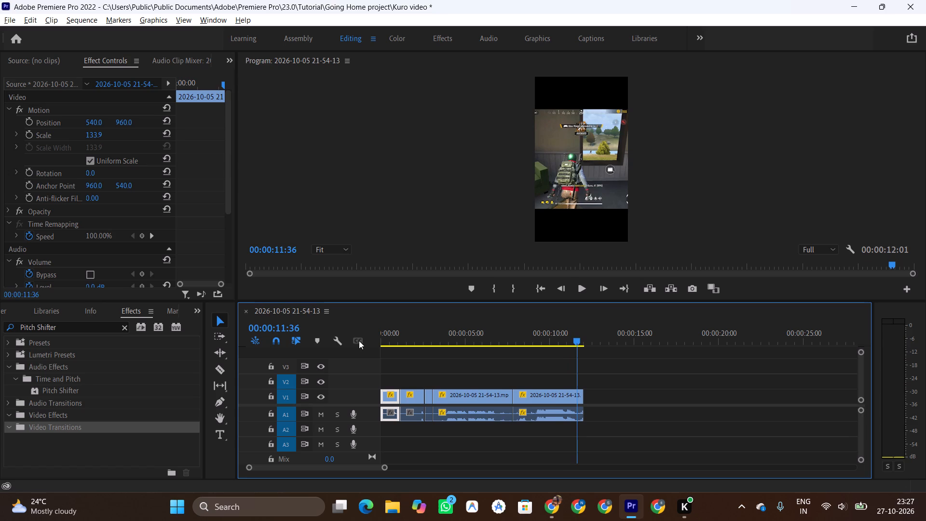
pyautogui.press('space')
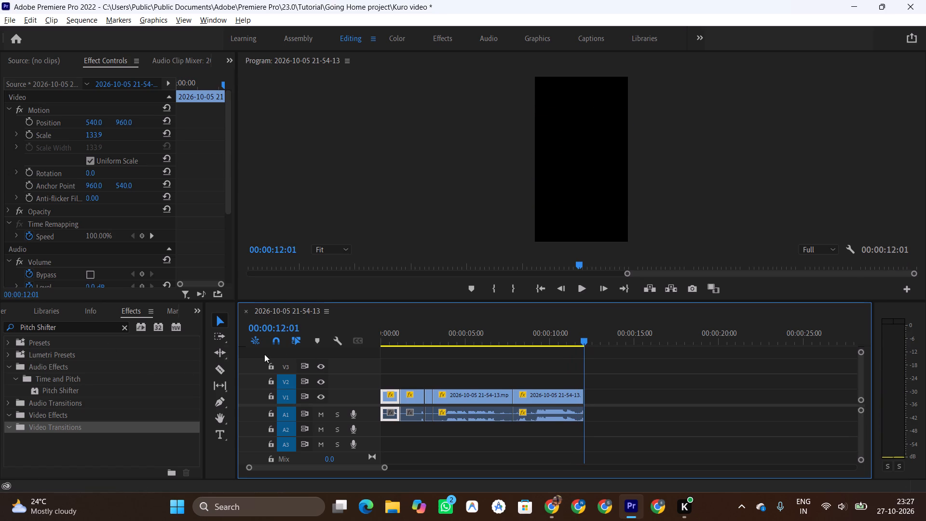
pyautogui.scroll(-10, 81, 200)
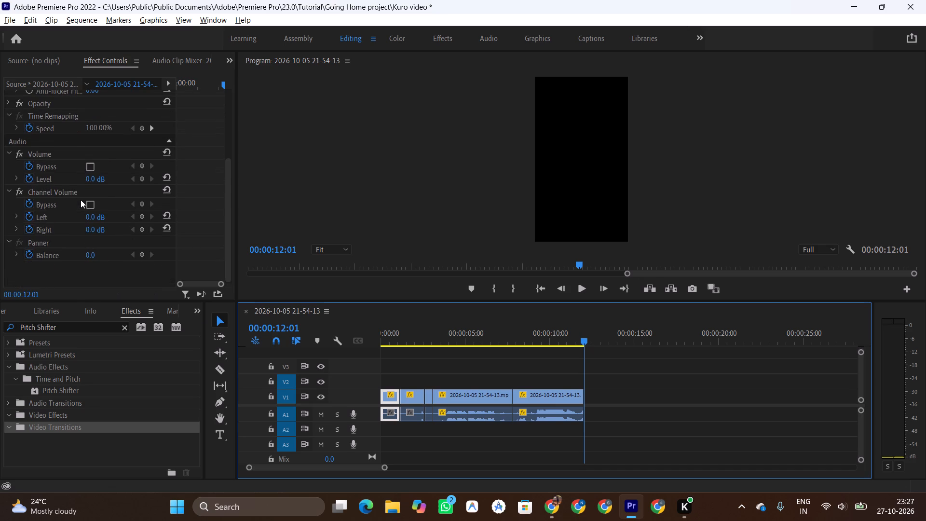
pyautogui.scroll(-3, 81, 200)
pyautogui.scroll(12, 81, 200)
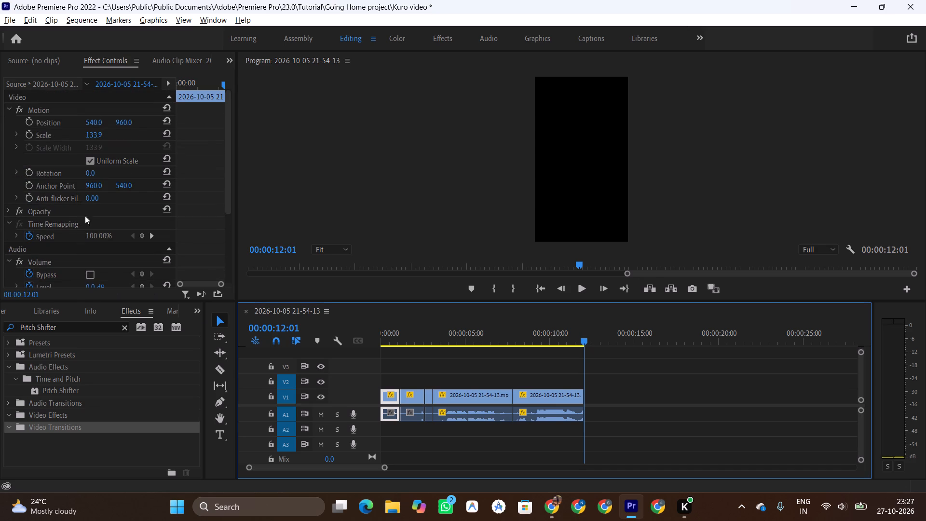
# Switch to Chrome, recheck Claude's list of free sound sources, and look over Pixabay's "comedy background" music results.
pyautogui.click(558, 507)
pyautogui.scroll(-11, 417, 343)
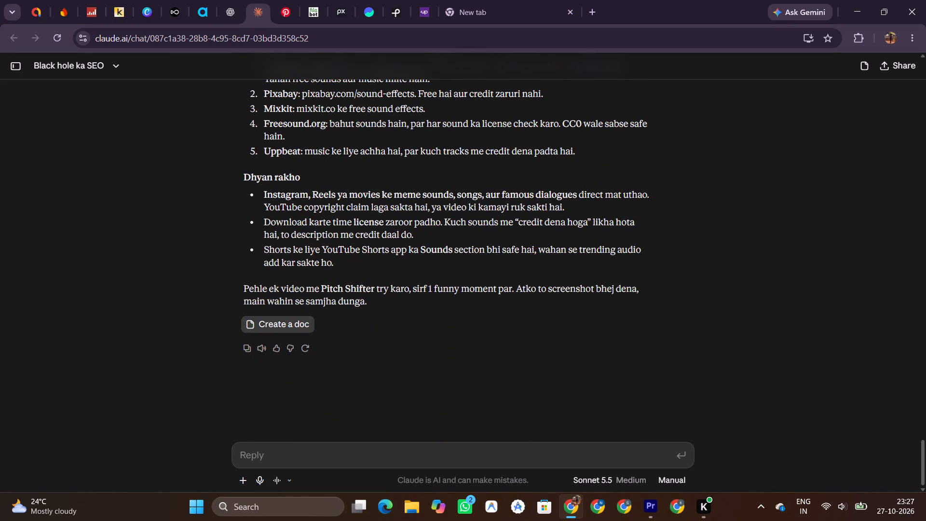
pyautogui.click(341, 0)
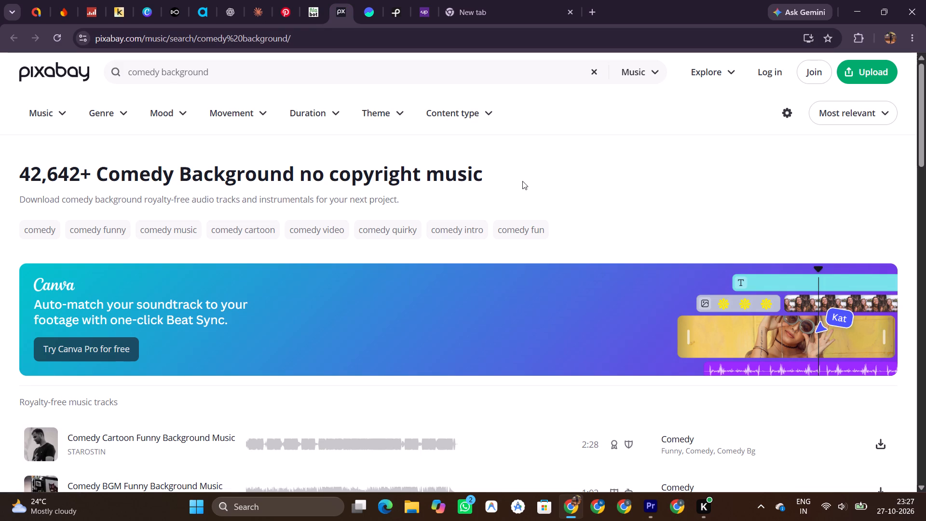
pyautogui.scroll(-4, 499, 187)
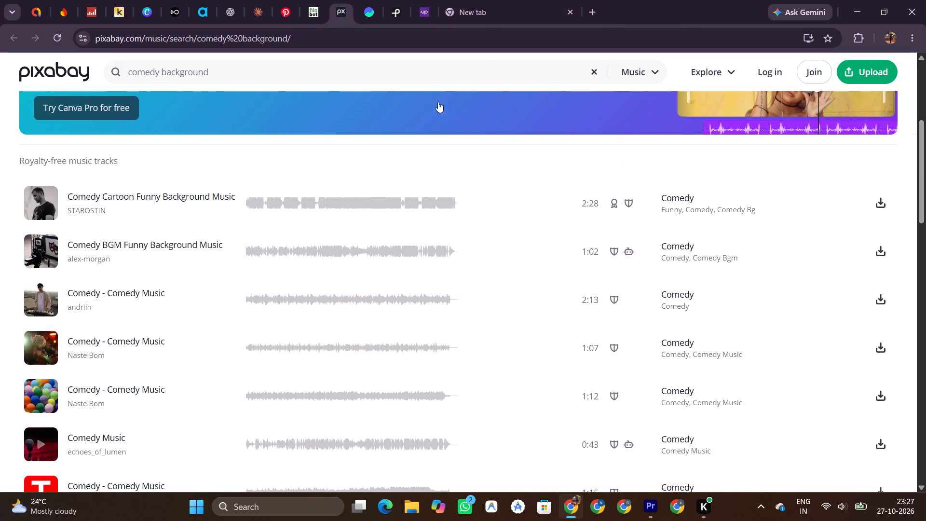
pyautogui.click(604, 509)
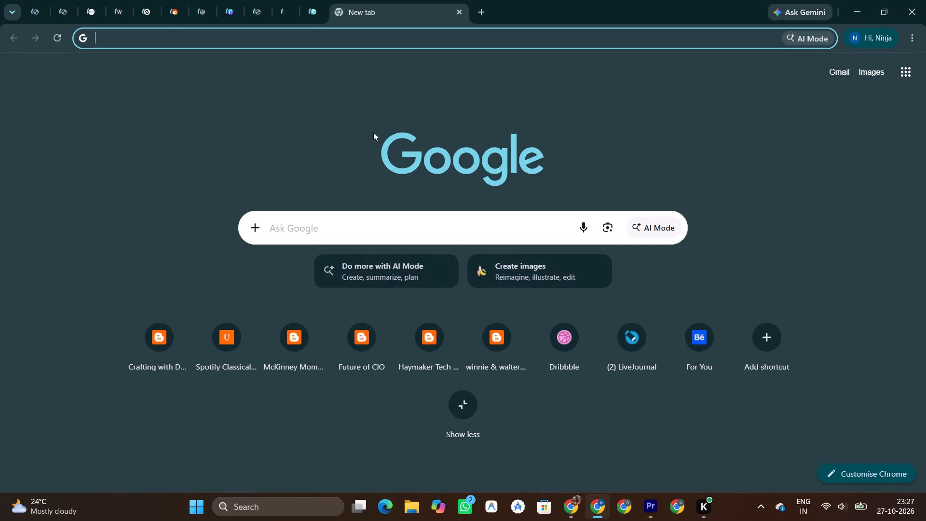
# Look over the open DupliChecker page, the GBP Topic 2026 document and the off-page SEO report in the August 2026 post calendar.
pyautogui.click(310, 0)
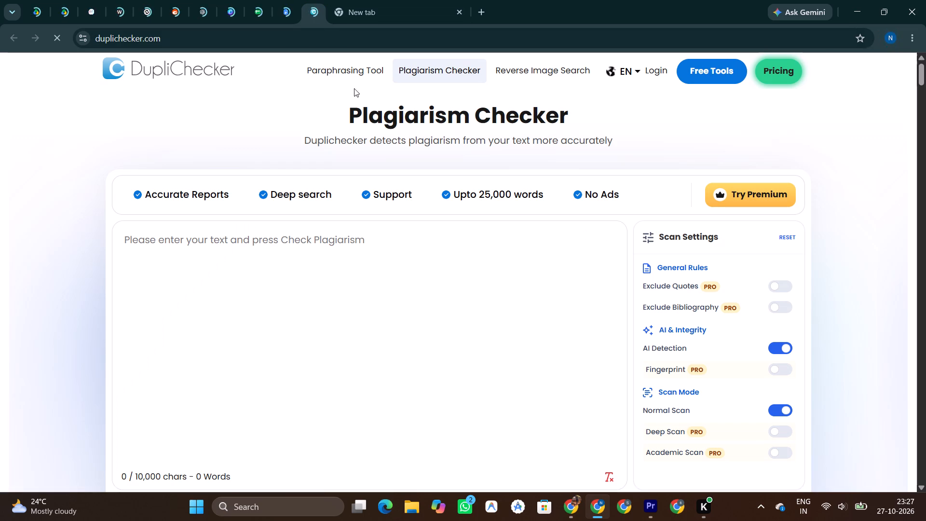
pyautogui.scroll(-11, 540, 290)
pyautogui.scroll(5, 545, 307)
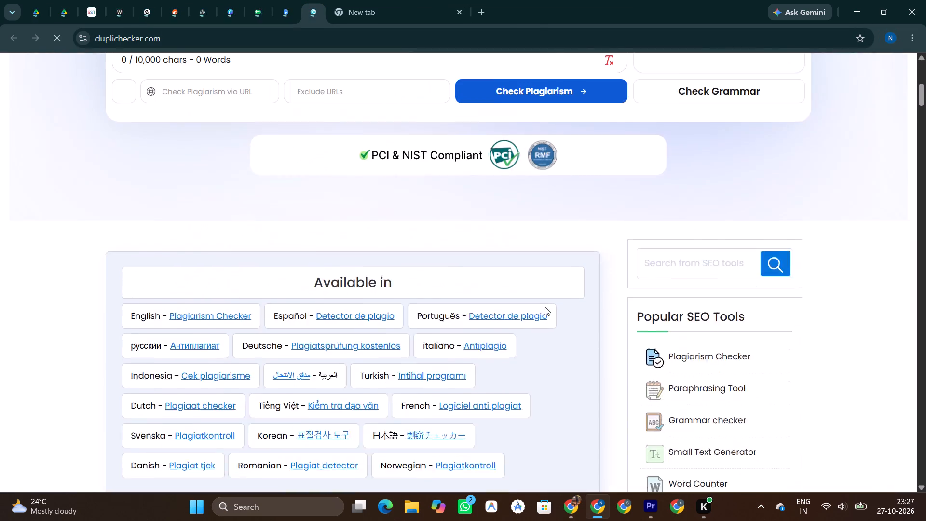
pyautogui.scroll(15, 545, 307)
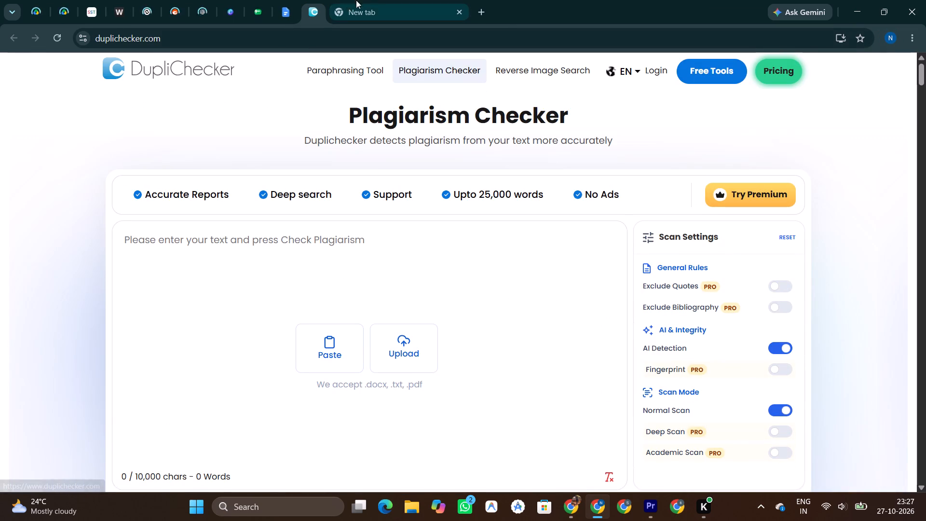
pyautogui.click(299, 0)
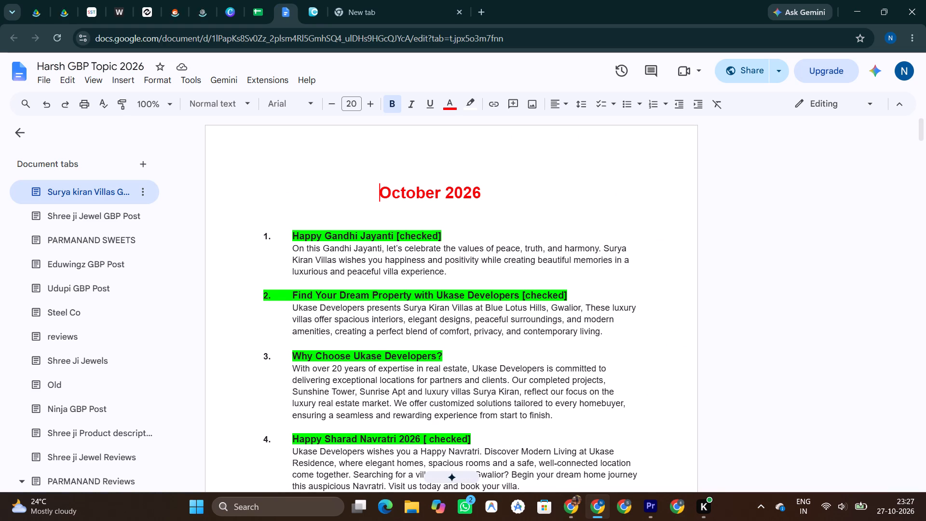
pyautogui.scroll(-12, 413, 201)
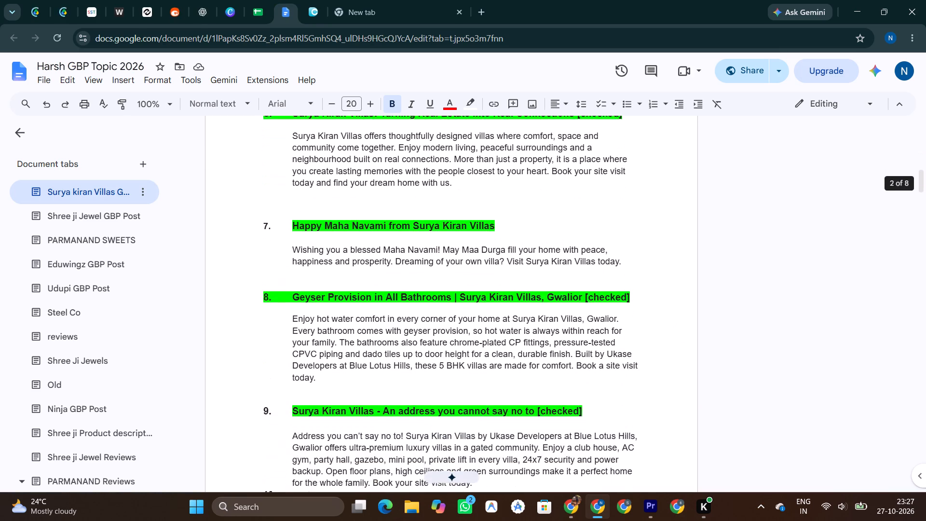
pyautogui.scroll(-6, 413, 201)
pyautogui.scroll(3, 413, 201)
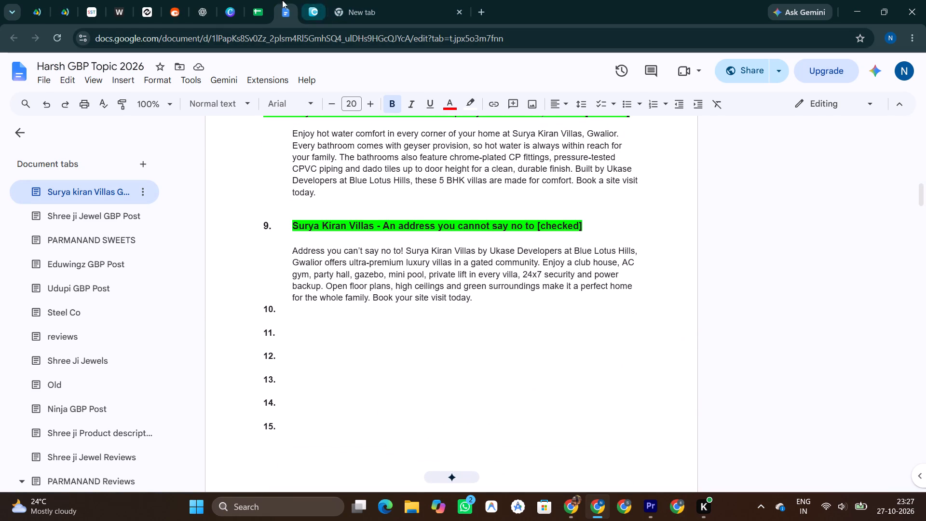
pyautogui.click(262, 0)
pyautogui.scroll(-3, 493, 356)
pyautogui.scroll(1, 474, 334)
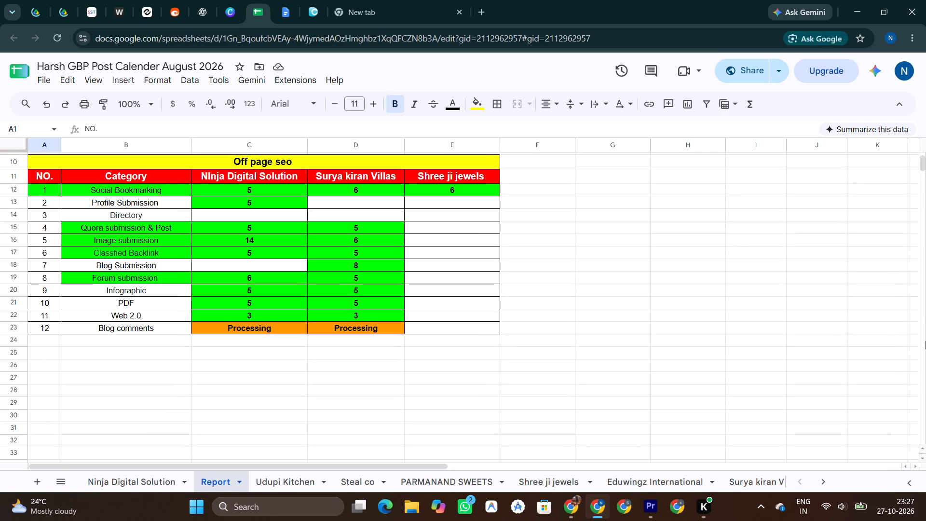
# Lower the display brightness and return to the spreadsheet.
pyautogui.click(856, 505)
pyautogui.click(821, 409)
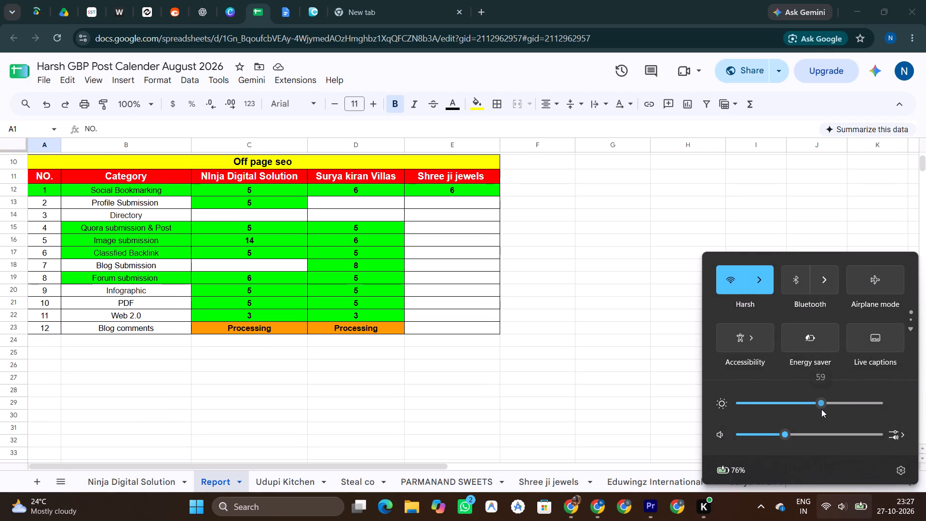
pyautogui.click(809, 405)
pyautogui.click(705, 238)
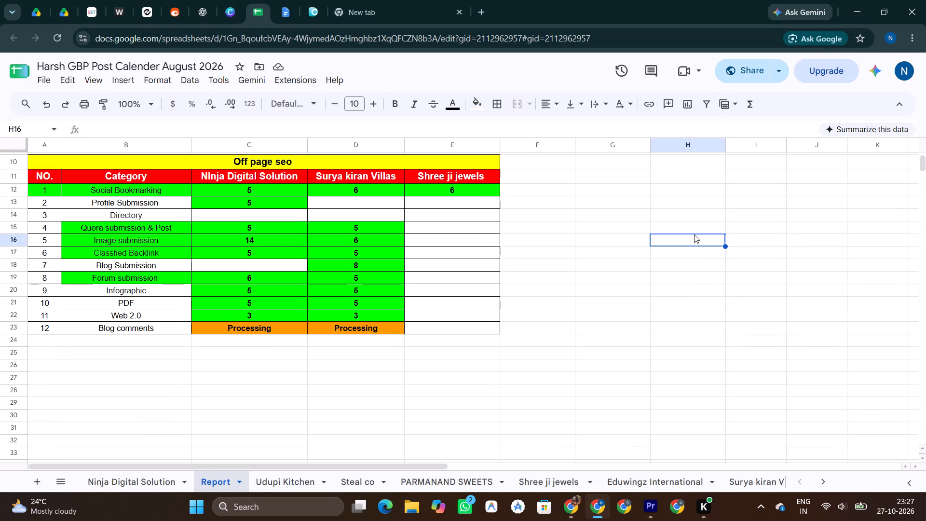
# Look through the open Canva home page, ChatGPT design chat, SEOmator authority checker and WordCounter pages.
pyautogui.click(231, 0)
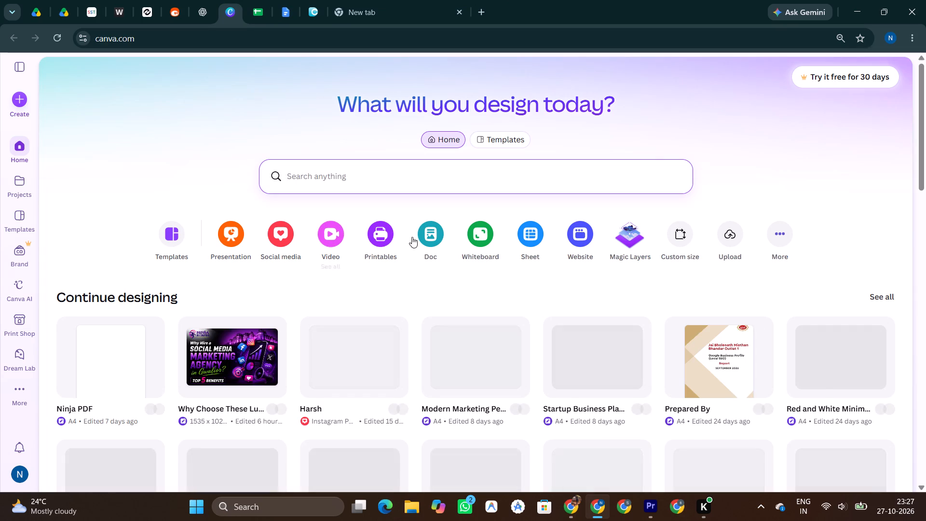
pyautogui.scroll(-3, 439, 228)
pyautogui.scroll(-2, 415, 179)
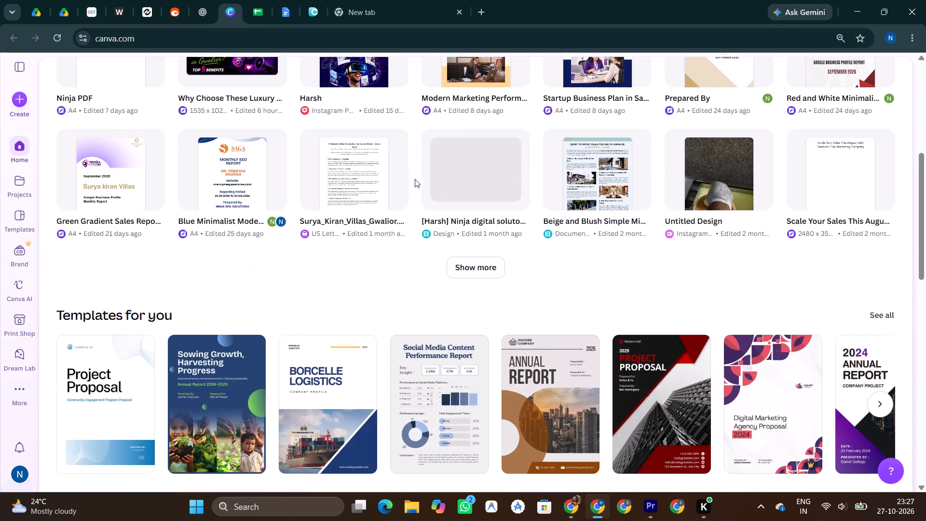
pyautogui.scroll(-2, 415, 179)
pyautogui.scroll(7, 415, 179)
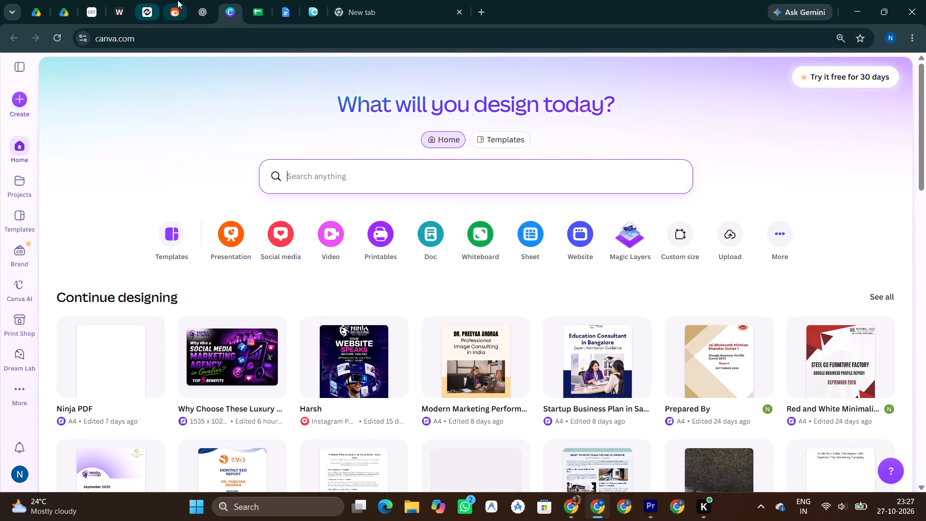
pyautogui.click(199, 0)
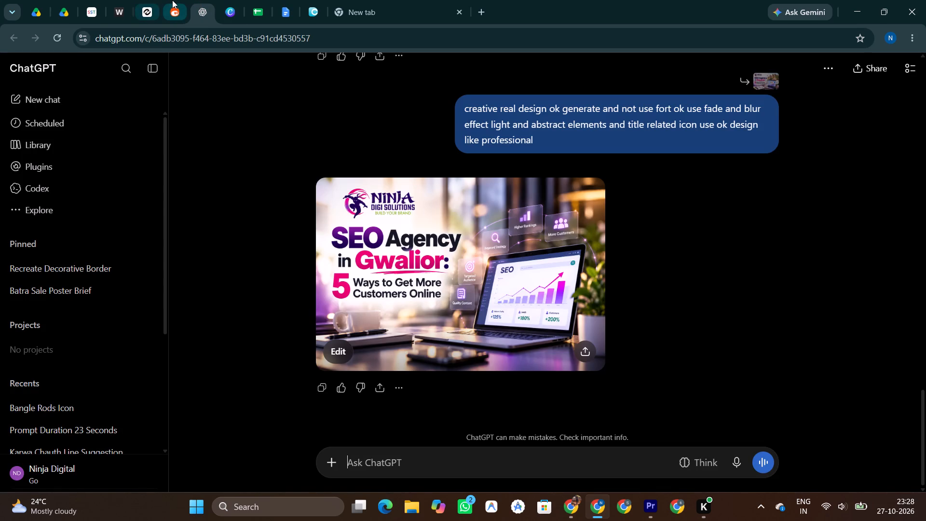
pyautogui.click(173, 0)
pyautogui.click(146, 0)
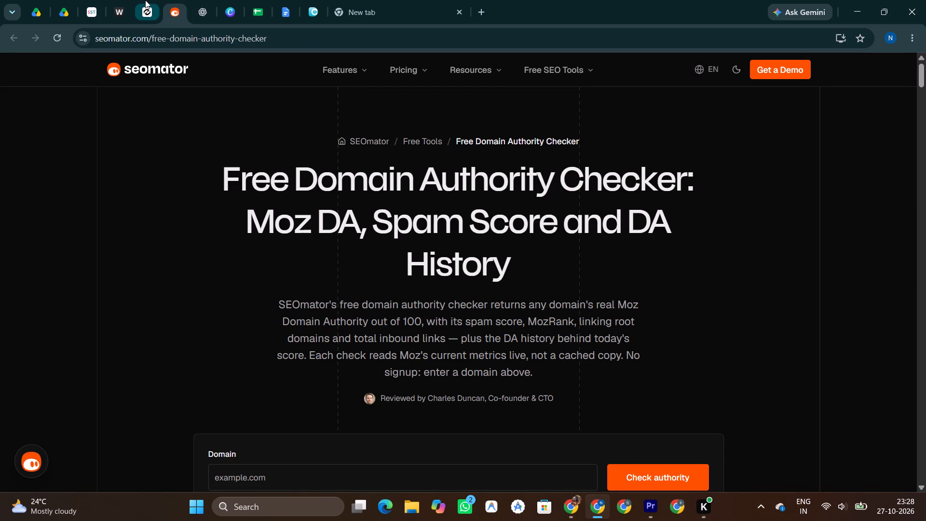
pyautogui.click(121, 0)
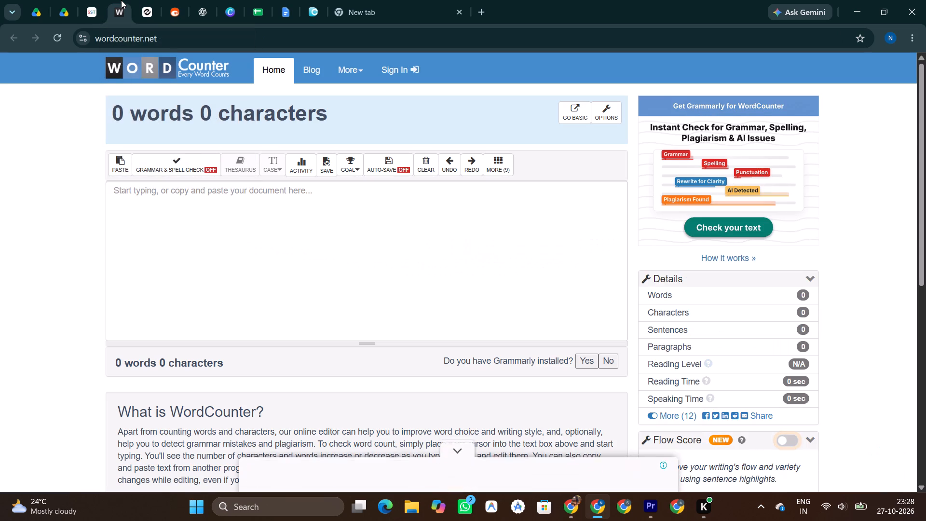
pyautogui.scroll(-5, 199, 224)
pyautogui.scroll(9, 199, 224)
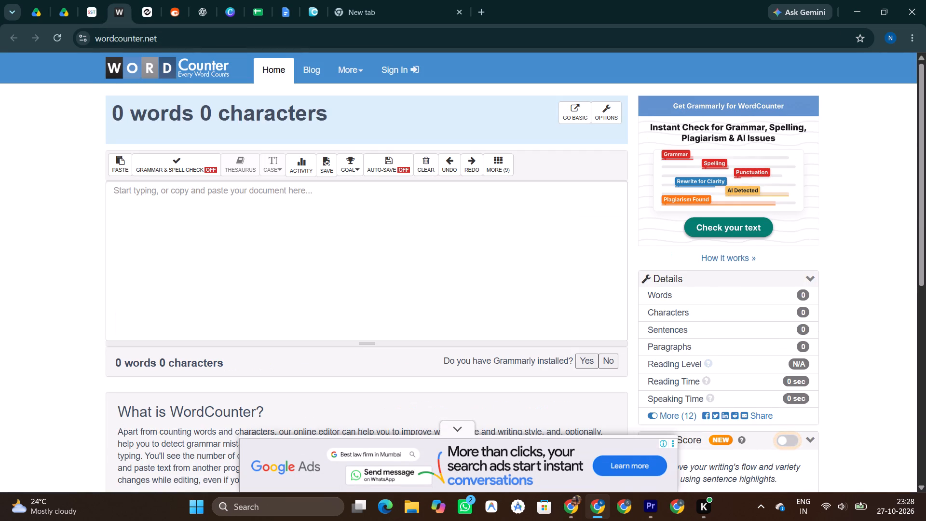
pyautogui.click(88, 0)
# Browse the footage in the shared Drive folders "Drone" and "12x36-16".
pyautogui.click(60, 0)
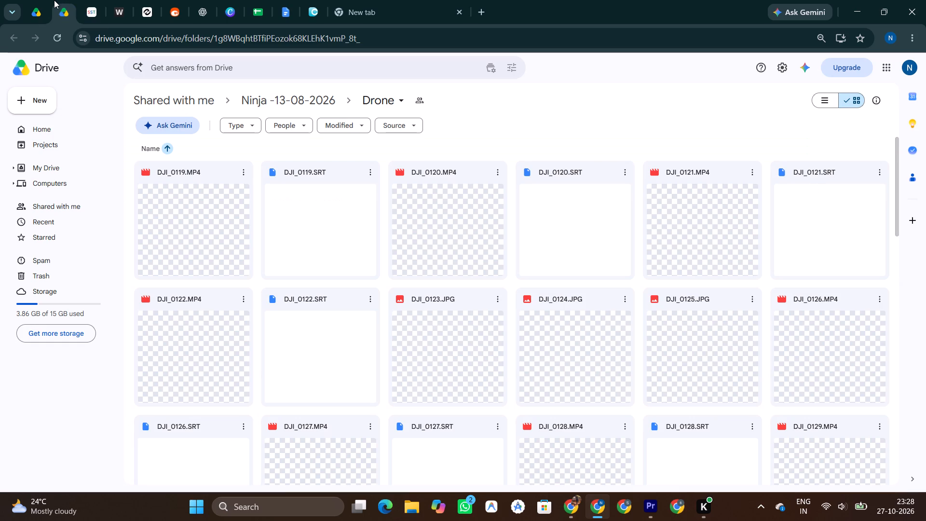
pyautogui.scroll(-11, 293, 183)
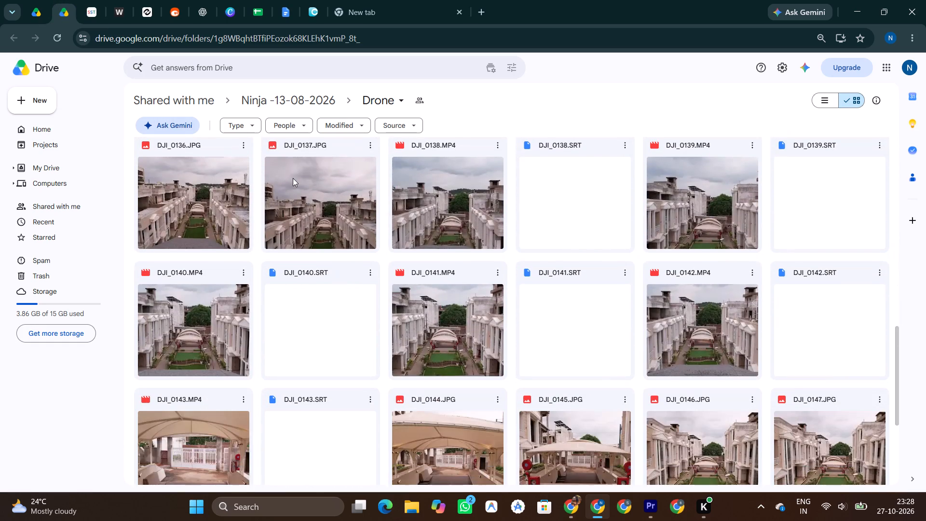
pyautogui.scroll(-12, 293, 178)
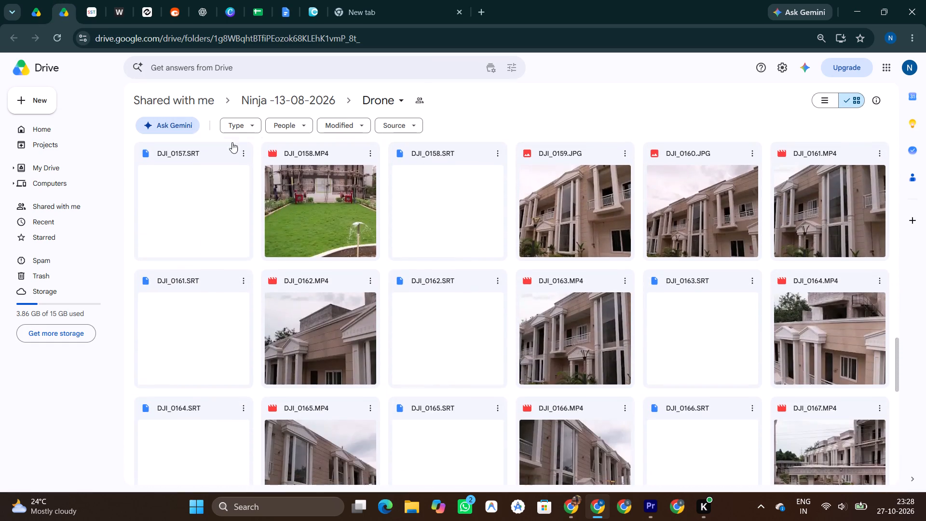
pyautogui.click(42, 0)
pyautogui.scroll(-6, 516, 282)
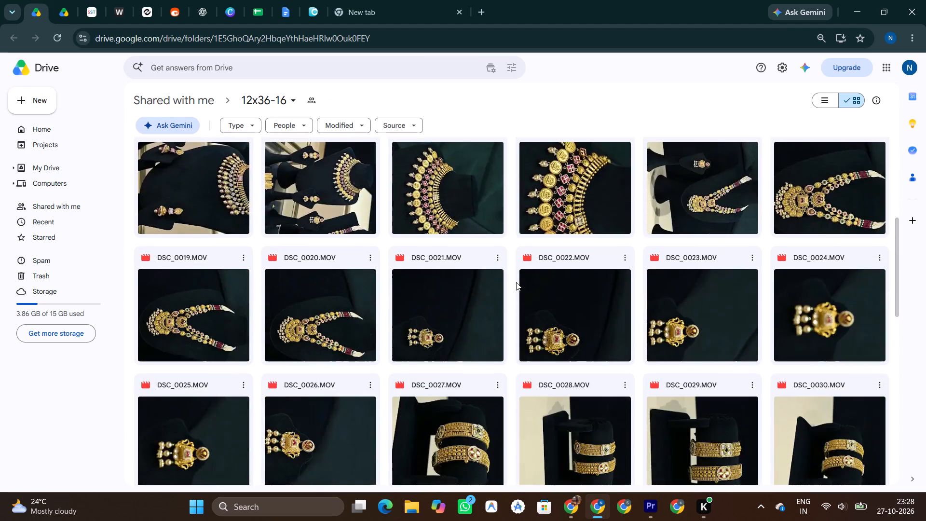
pyautogui.scroll(-12, 516, 282)
pyautogui.scroll(7, 516, 282)
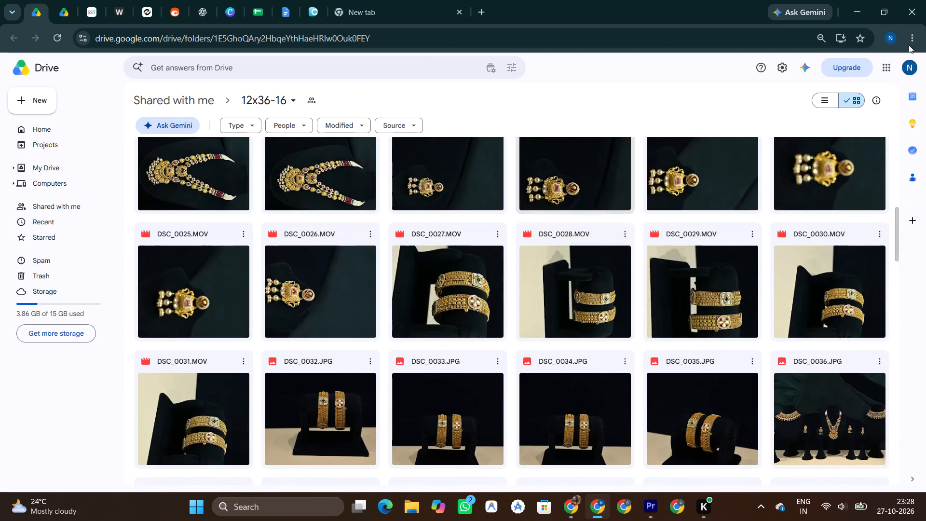
# Close this browser window and return to Pixabay's "comedy background" music results.
pyautogui.click(925, 0)
pyautogui.scroll(2, 527, 257)
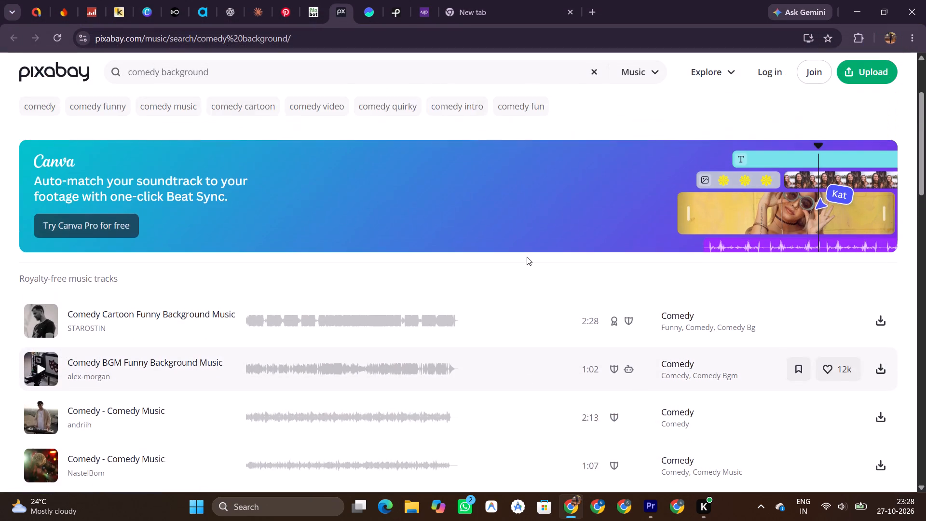
# Audition the first three comedy background tracks on Pixabay, sampling different points of the 2:13 Comedy Music and Comedy BGM Funny Background Music.
pyautogui.scroll(-1, 527, 257)
pyautogui.click(43, 354)
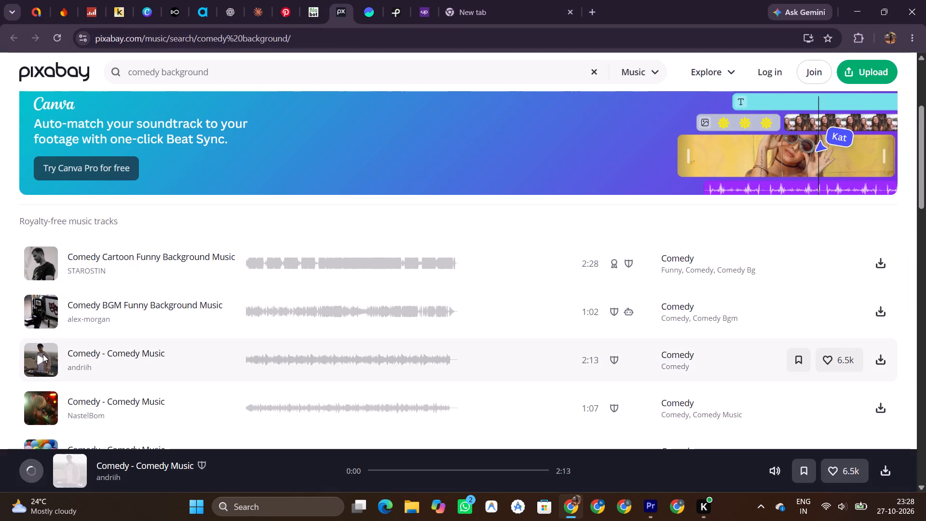
pyautogui.click(278, 356)
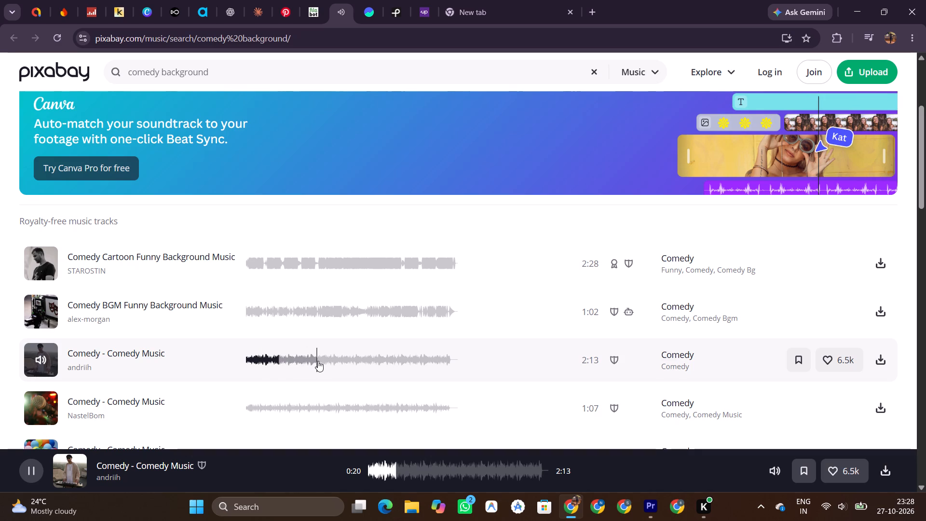
pyautogui.click(318, 360)
pyautogui.click(346, 359)
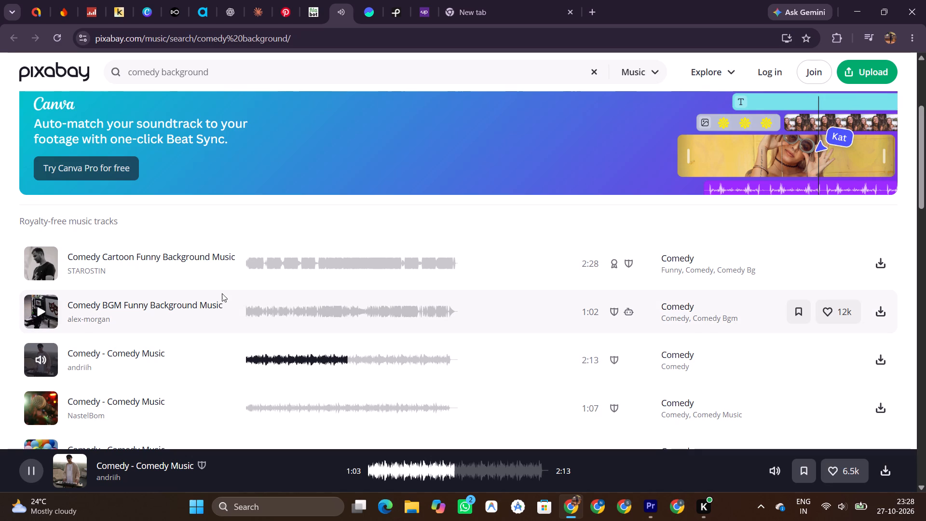
pyautogui.click(252, 307)
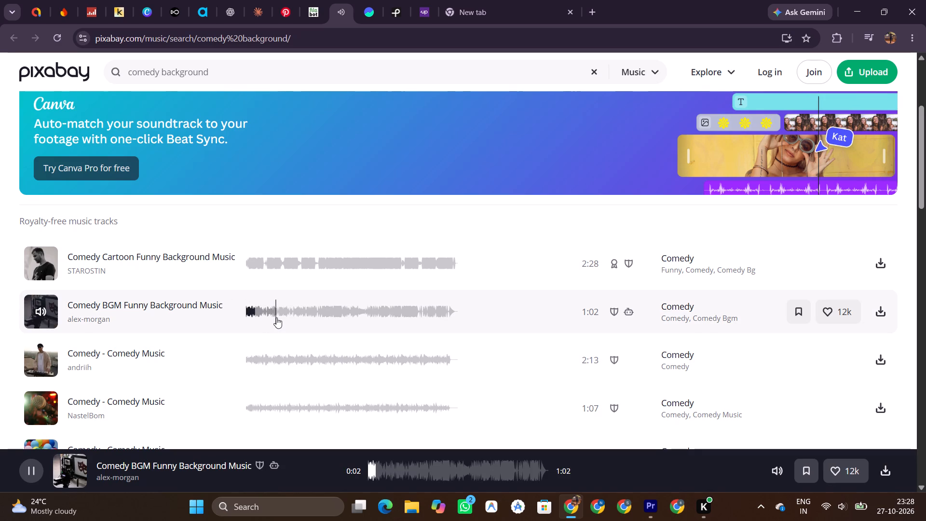
pyautogui.click(360, 307)
pyautogui.click(390, 308)
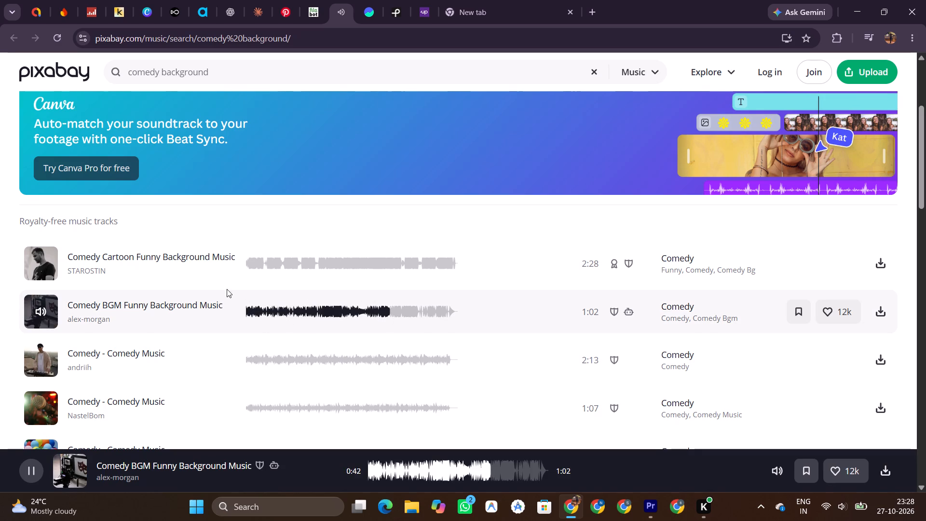
pyautogui.click(265, 258)
# Audition the comedy tracks further down the Pixabay results, from NastelBom's 1:12 Comedy Music through The_Mountain's 0:58 Comedy Music.
pyautogui.scroll(-4, 325, 292)
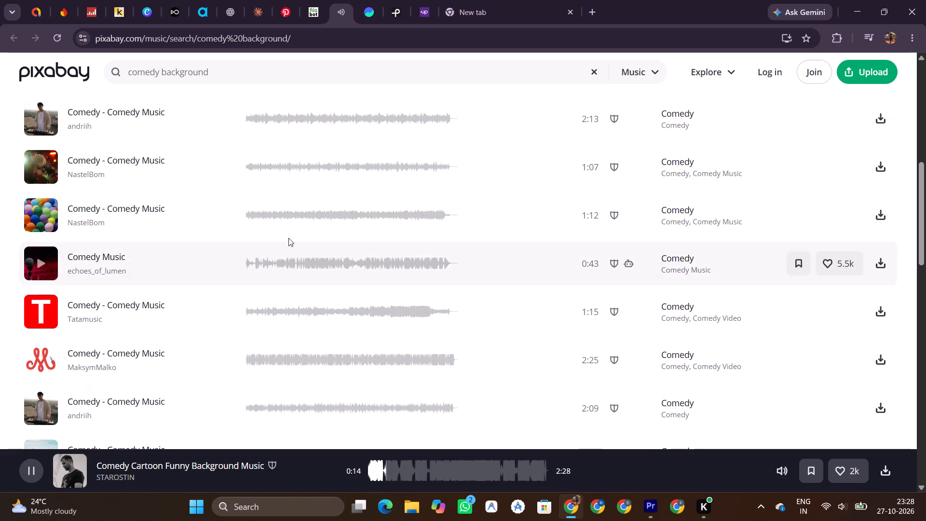
pyautogui.click(277, 217)
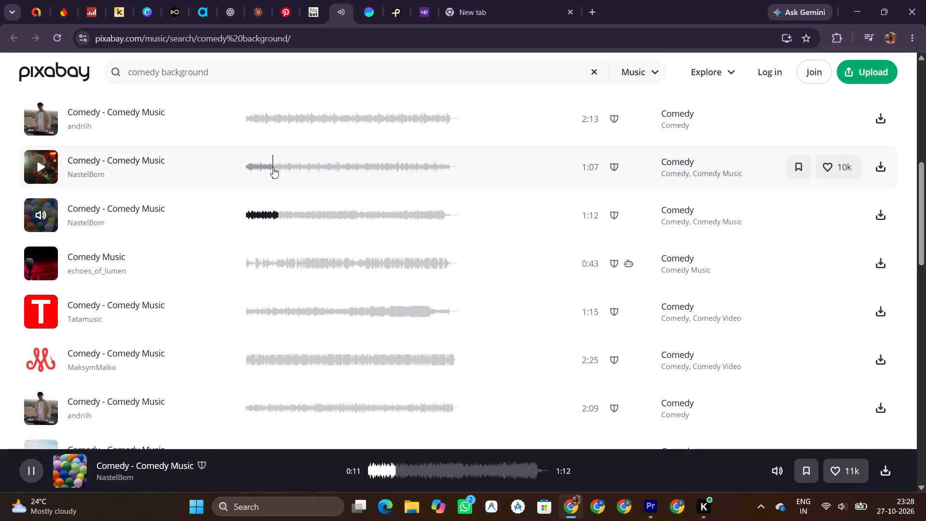
pyautogui.click(273, 167)
pyautogui.click(272, 307)
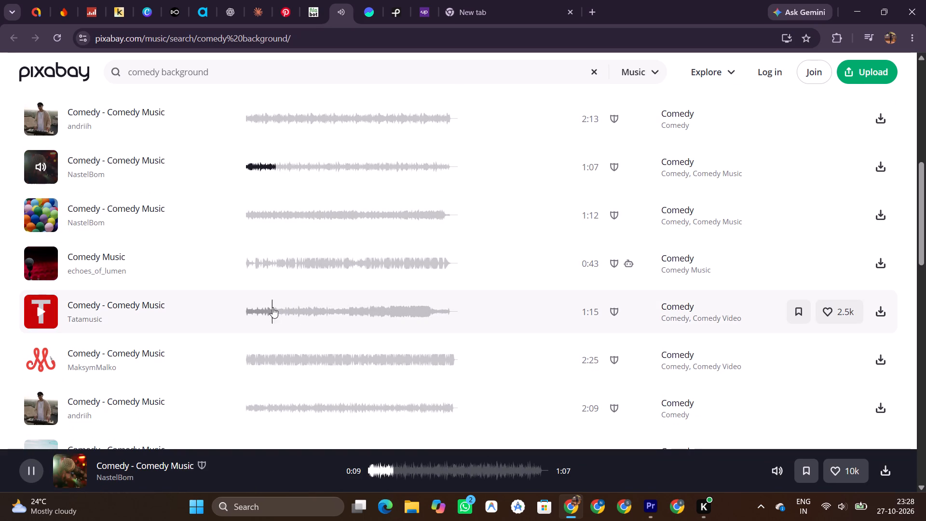
pyautogui.scroll(-1, 290, 290)
pyautogui.click(259, 289)
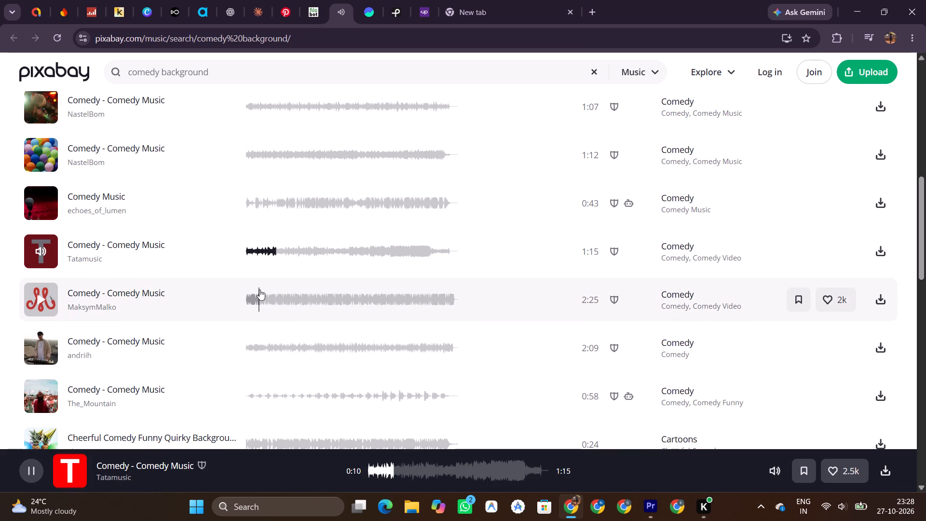
pyautogui.click(276, 345)
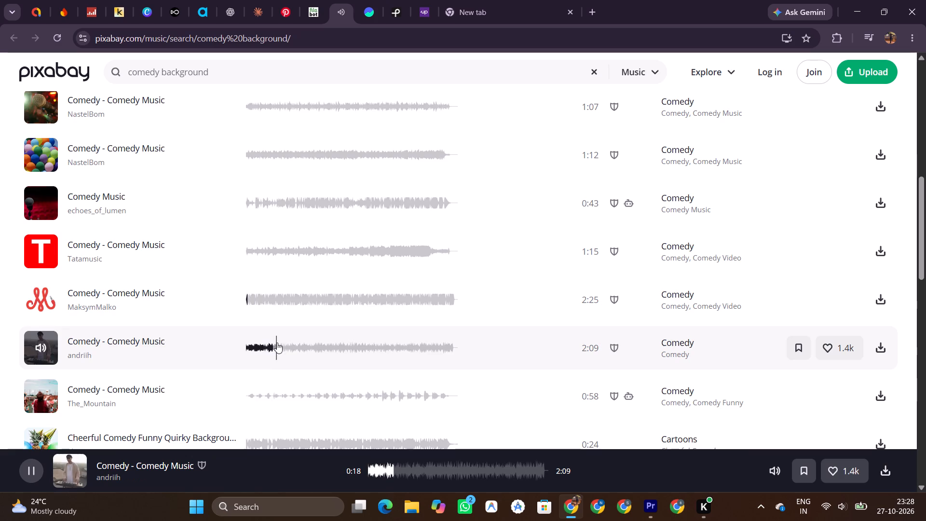
pyautogui.scroll(-2, 277, 342)
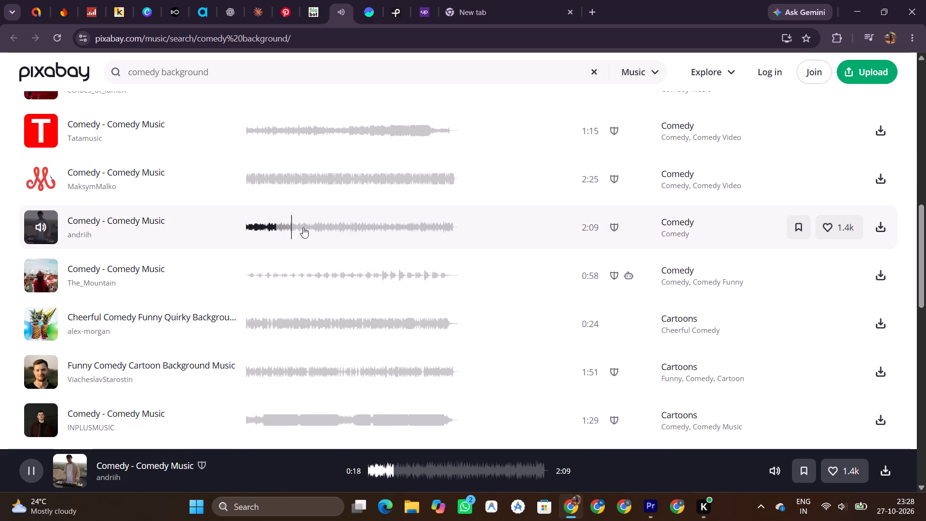
pyautogui.click(308, 227)
pyautogui.click(304, 280)
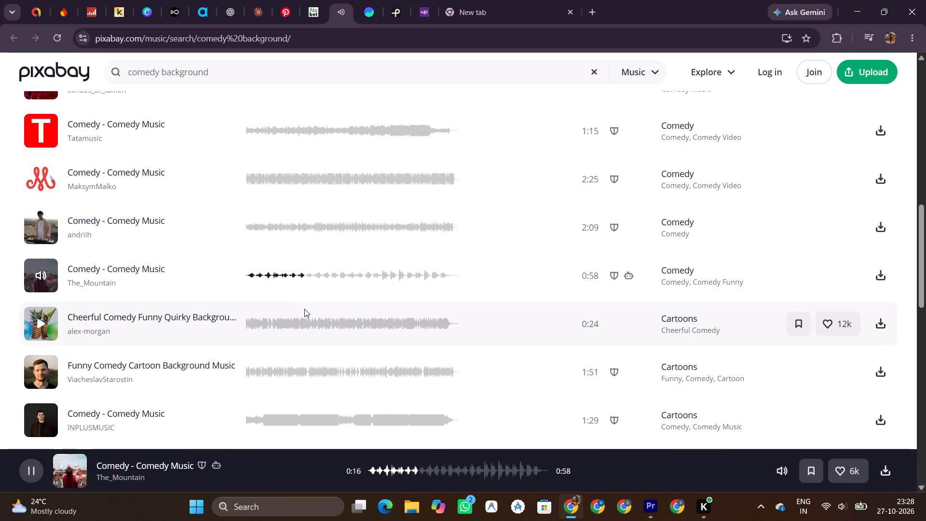
# Audition Cheerful Comedy Funny Quirky Background, Funny Comedy Cartoon Background Music, INPLUSMUSIC's 1:29 Comedy Music and AtlasAudio's two Comedy tracks.
pyautogui.click(283, 325)
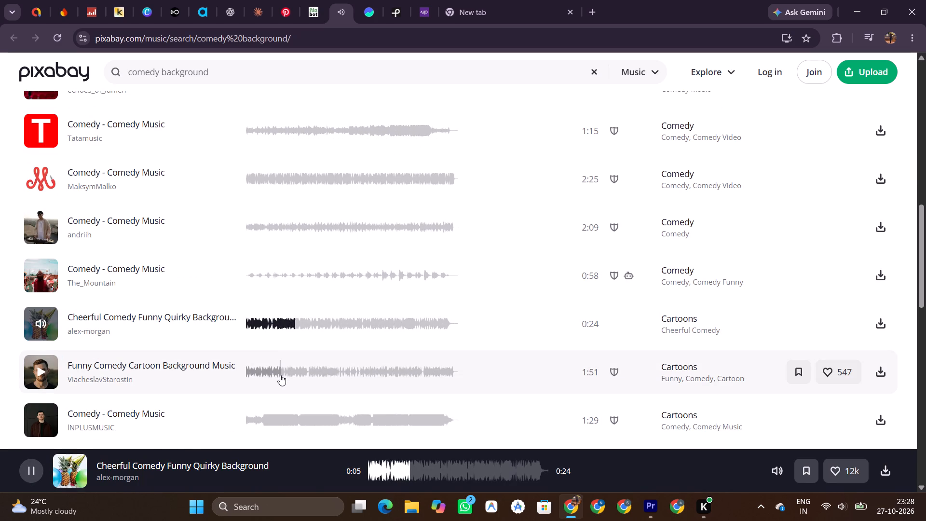
pyautogui.click(280, 375)
pyautogui.scroll(-1, 280, 348)
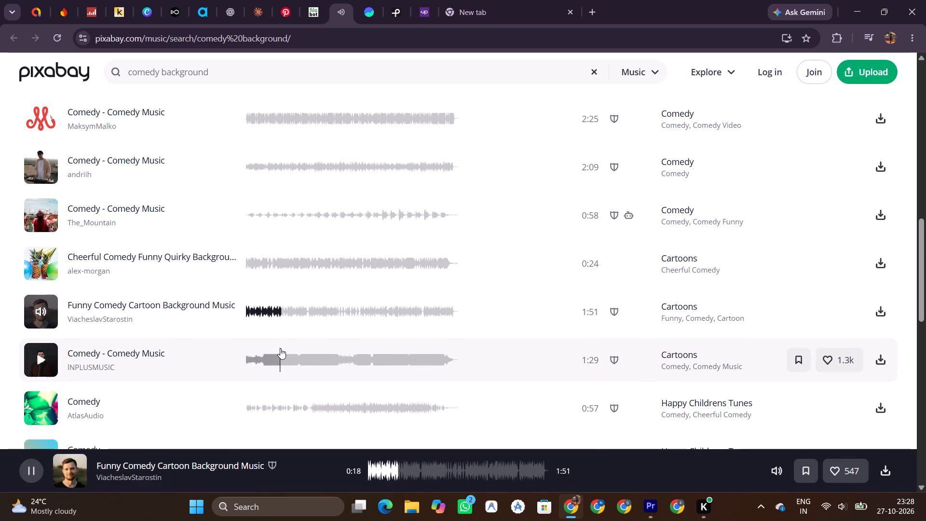
pyautogui.click(280, 348)
pyautogui.scroll(-1, 279, 341)
pyautogui.click(278, 340)
pyautogui.scroll(-1, 278, 340)
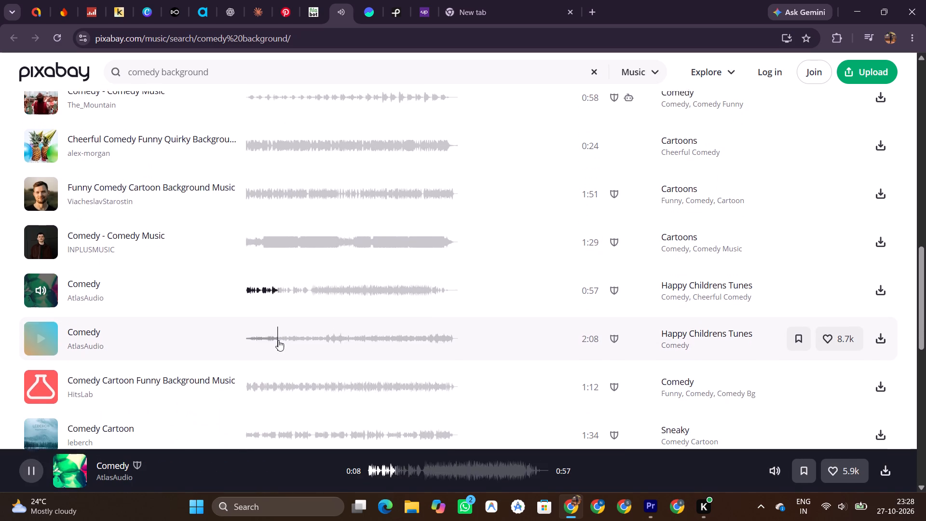
pyautogui.click(278, 332)
# Search Pixabay music for "action sound" in place of the comedy background query.
pyautogui.scroll(15, 278, 332)
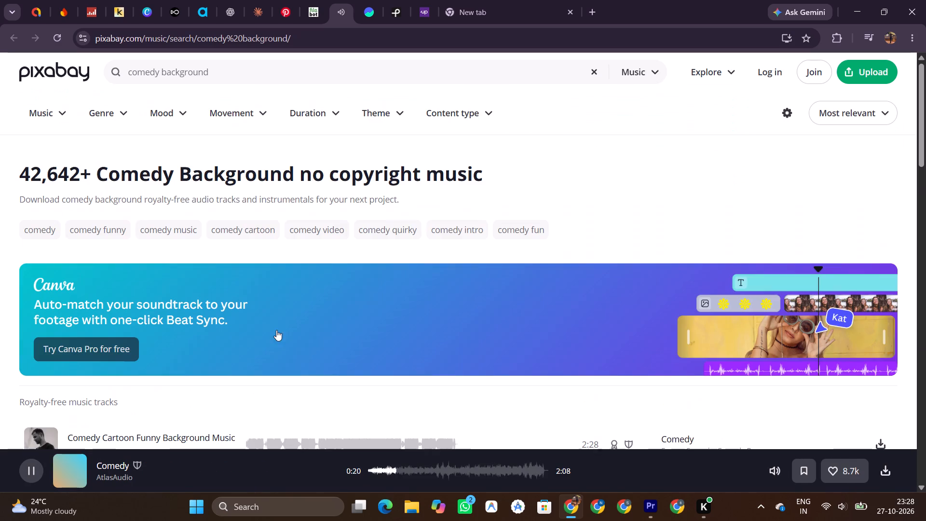
pyautogui.scroll(4, 276, 330)
pyautogui.click(312, 69)
pyautogui.click(312, 69)
pyautogui.click(311, 69)
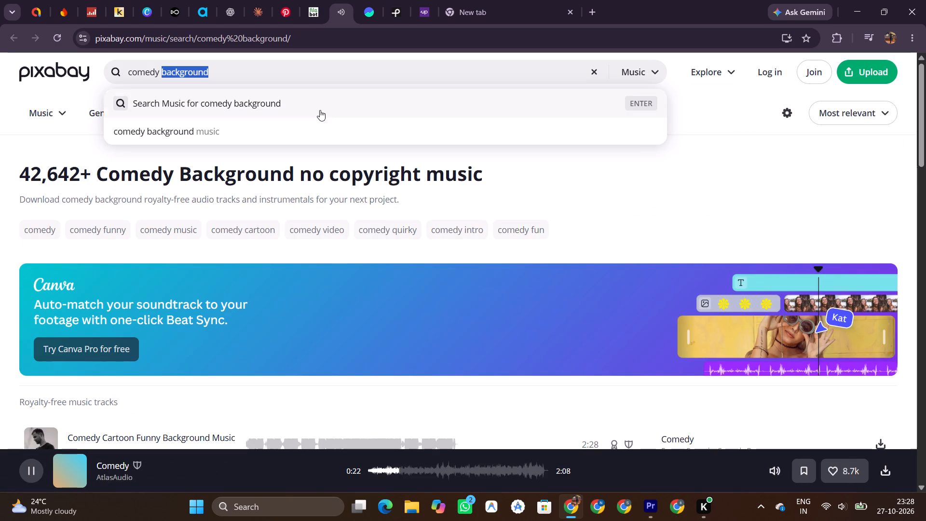
pyautogui.tripleClick(319, 75)
pyautogui.write('action sou')
pyautogui.write('nf')
pyautogui.press('space')
pyautogui.press('Return')
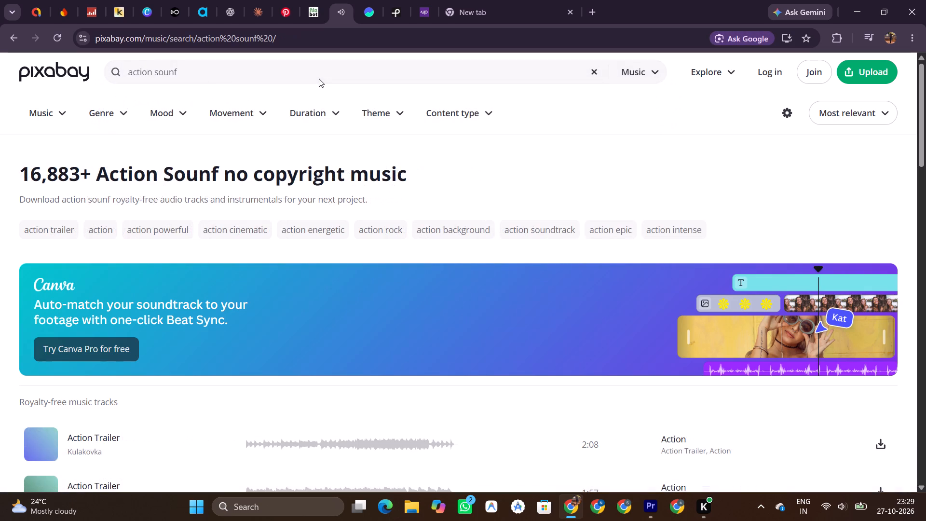
pyautogui.click(313, 76)
pyautogui.press('BackSpace')
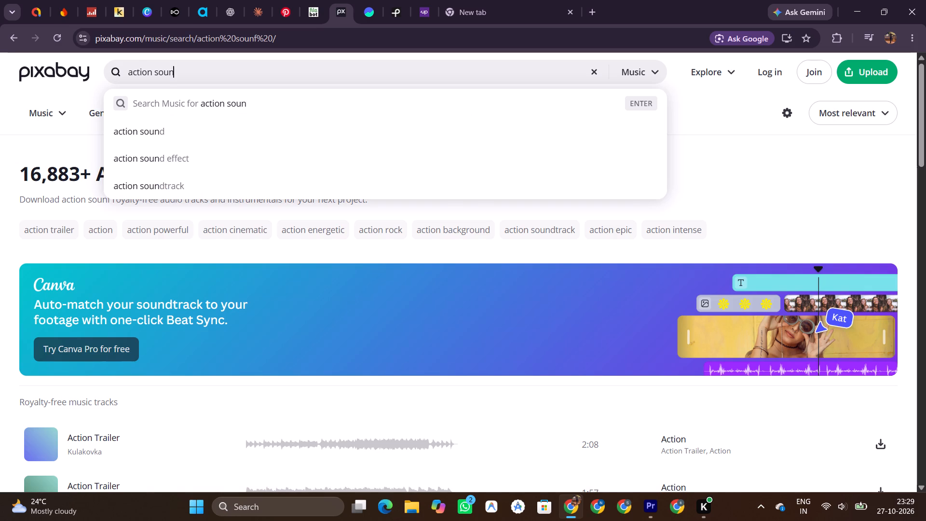
pyautogui.press('d')
pyautogui.press('Return')
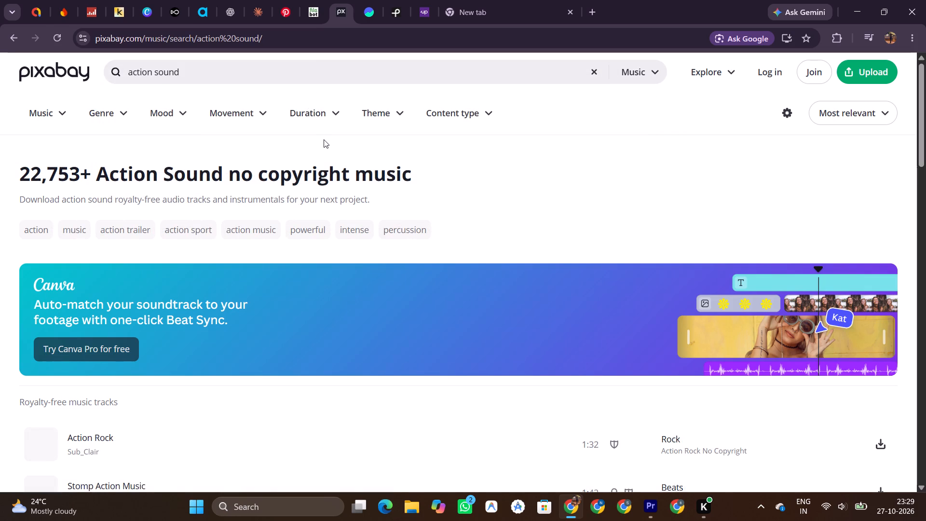
# Audition Action Rock, Stomp Action Music and Stomp Drum Percussion, sampling several points of Stomp Drum Percussion.
pyautogui.scroll(-3, 299, 219)
pyautogui.click(255, 256)
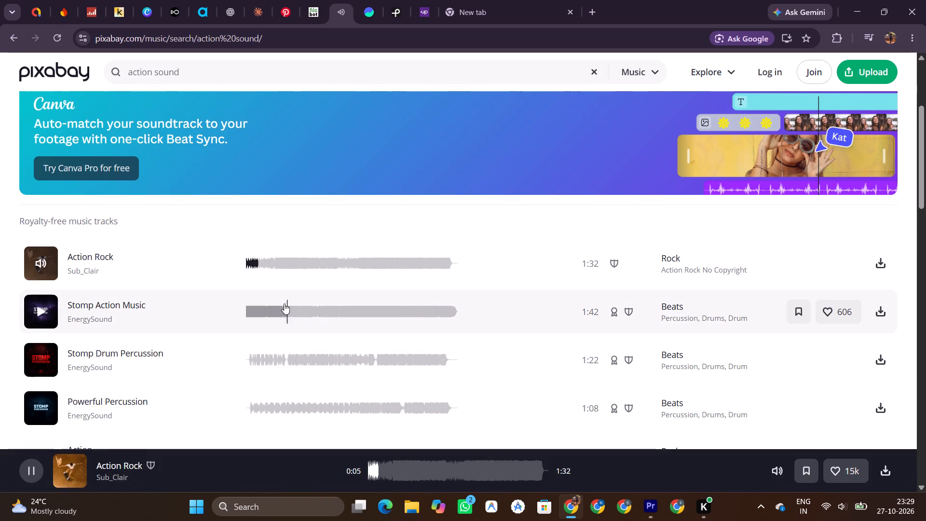
pyautogui.scroll(-1, 262, 304)
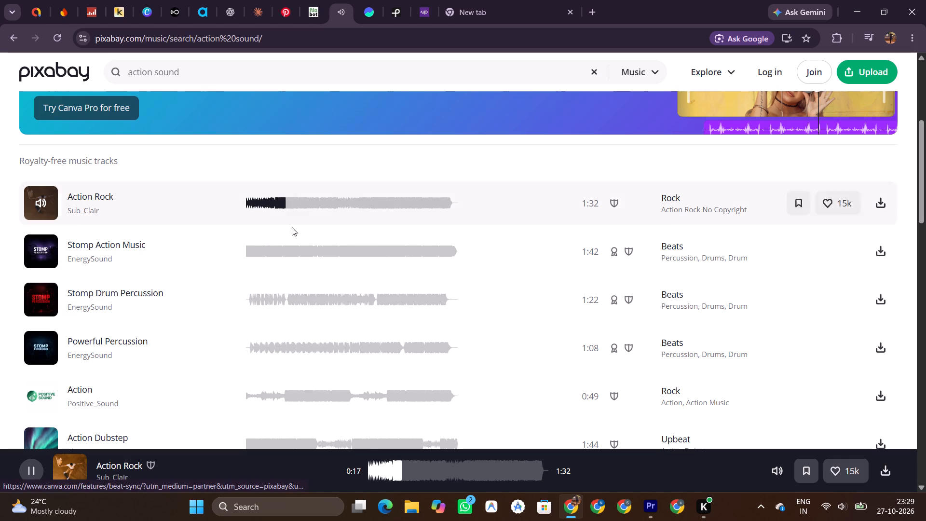
pyautogui.click(259, 250)
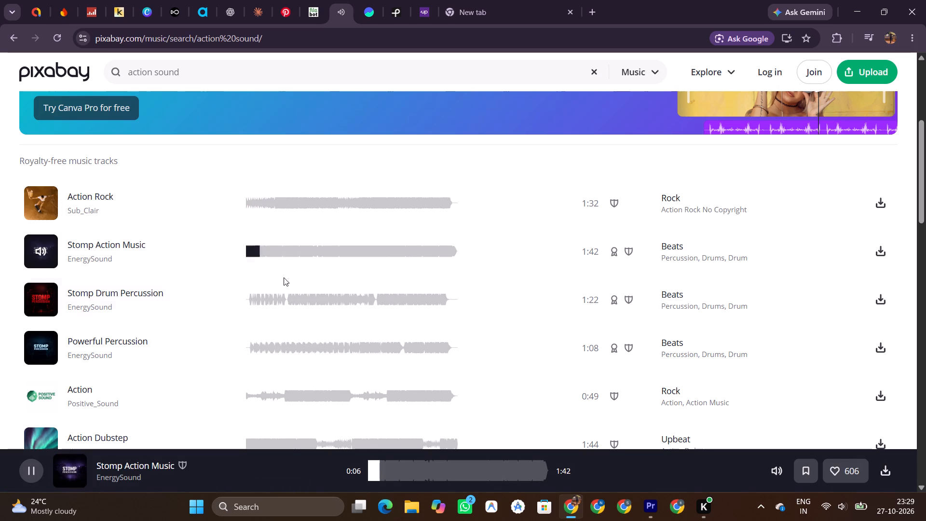
pyautogui.click(259, 302)
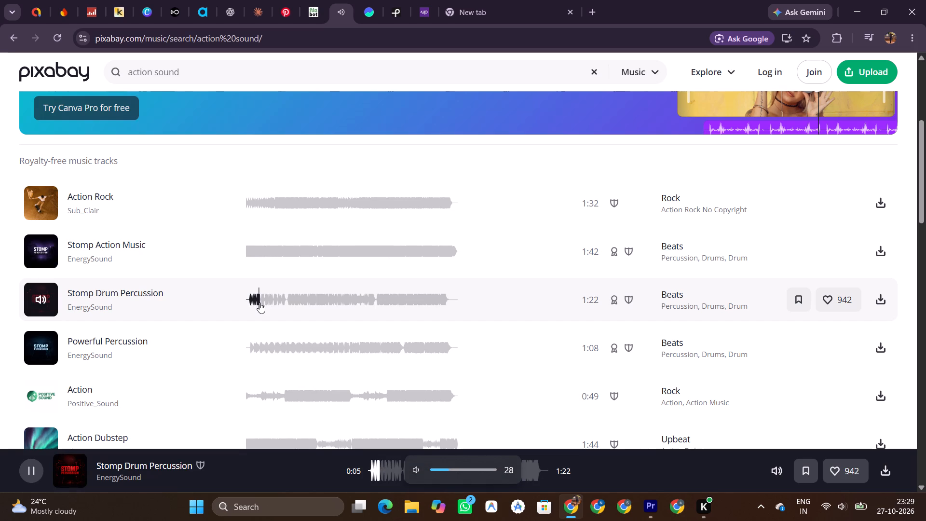
pyautogui.scroll(-2, 263, 293)
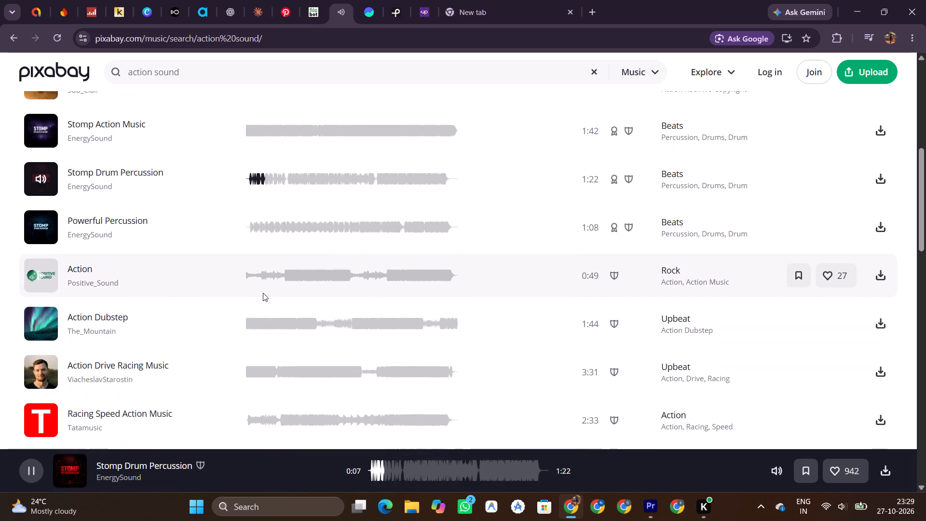
pyautogui.click(293, 173)
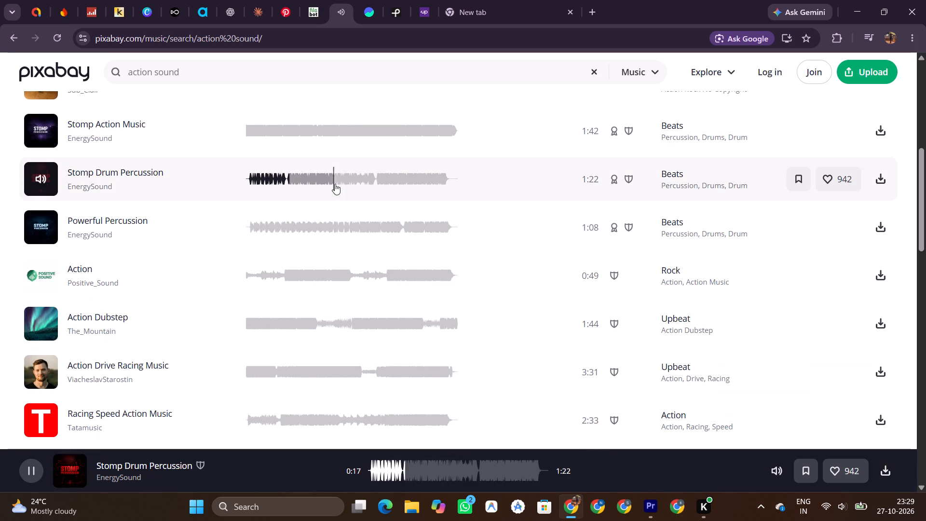
pyautogui.click(368, 178)
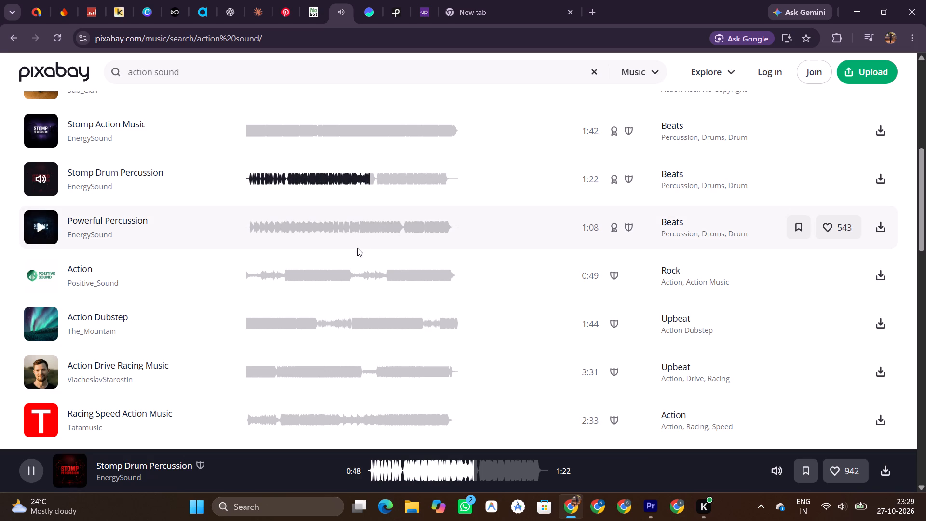
# Audition Powerful Percussion, Positive_Sound's Action and Action Dubstep, sampling different points of the last two.
pyautogui.click(259, 220)
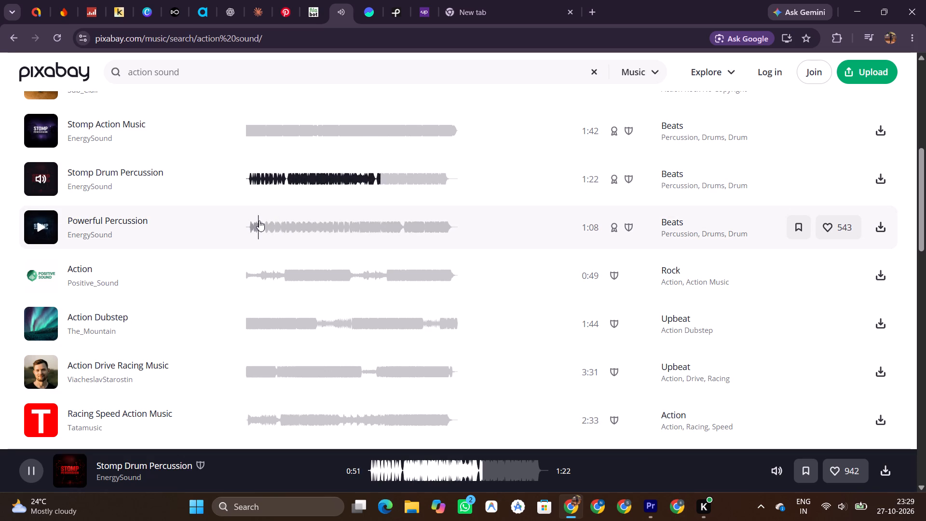
pyautogui.click(267, 269)
pyautogui.click(277, 272)
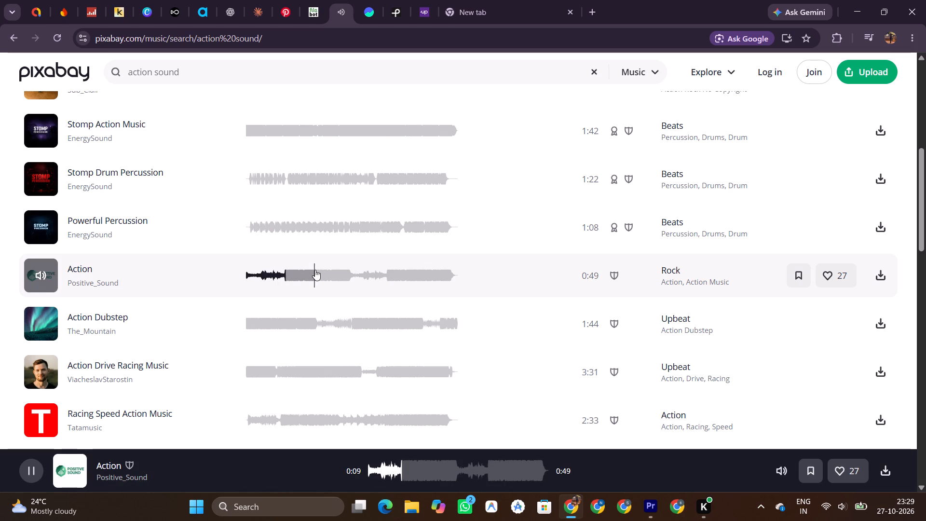
pyautogui.click(383, 273)
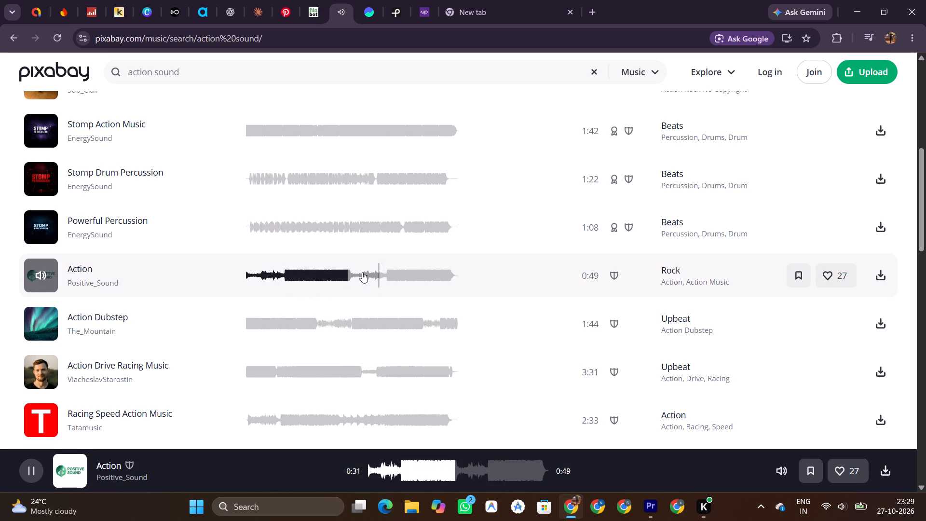
pyautogui.scroll(-2, 288, 255)
pyautogui.click(251, 197)
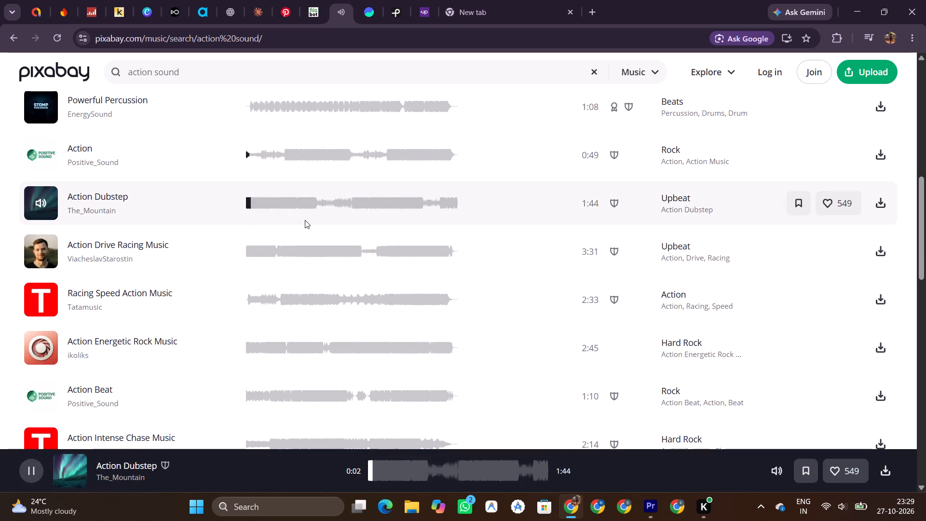
pyautogui.click(313, 203)
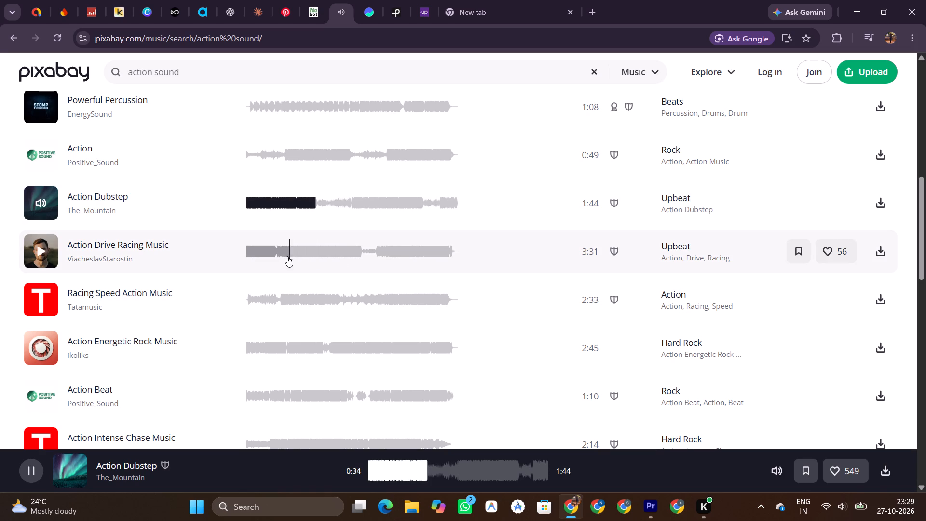
# Audition Action Drive Racing Music, Tatamusic's Racing Speed Action Music, Action Energetic Rock Music and Action Beat.
pyautogui.click(255, 251)
pyautogui.scroll(-1, 291, 249)
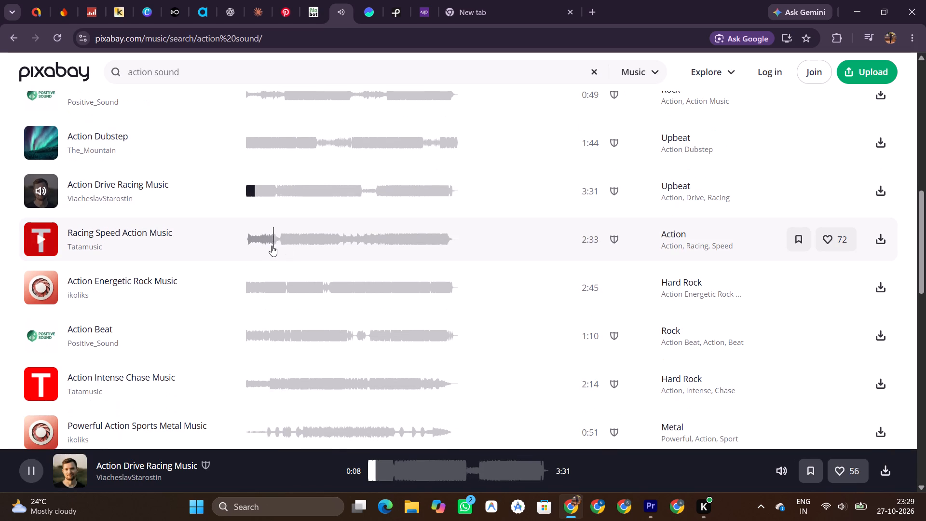
pyautogui.click(270, 244)
pyautogui.click(249, 196)
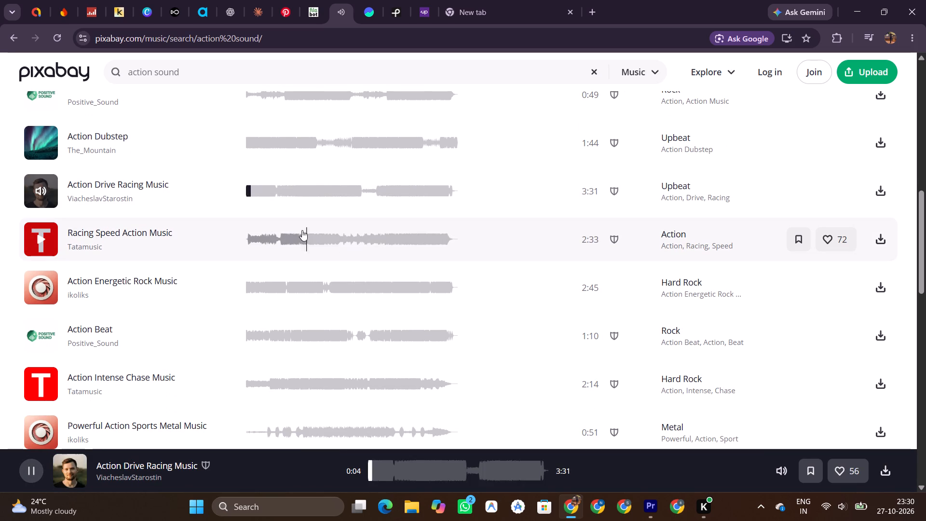
pyautogui.click(259, 193)
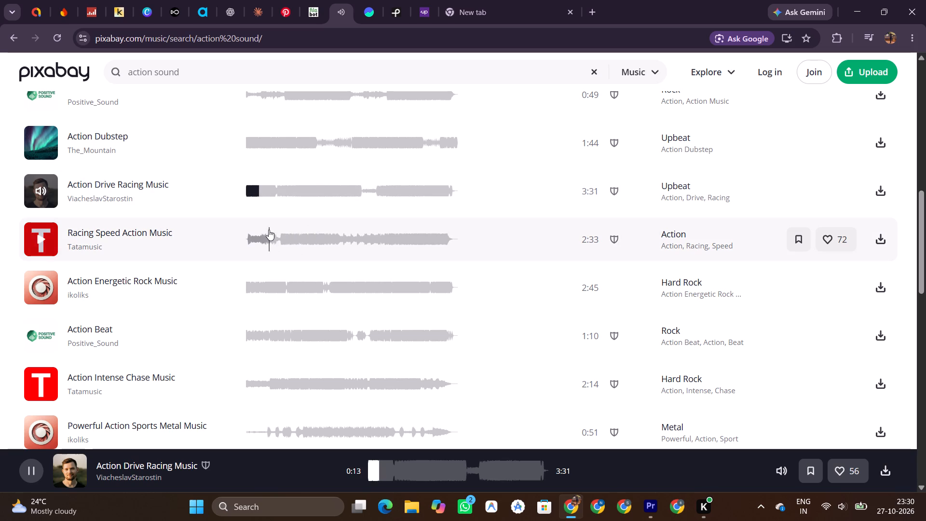
pyautogui.click(269, 230)
pyautogui.click(299, 228)
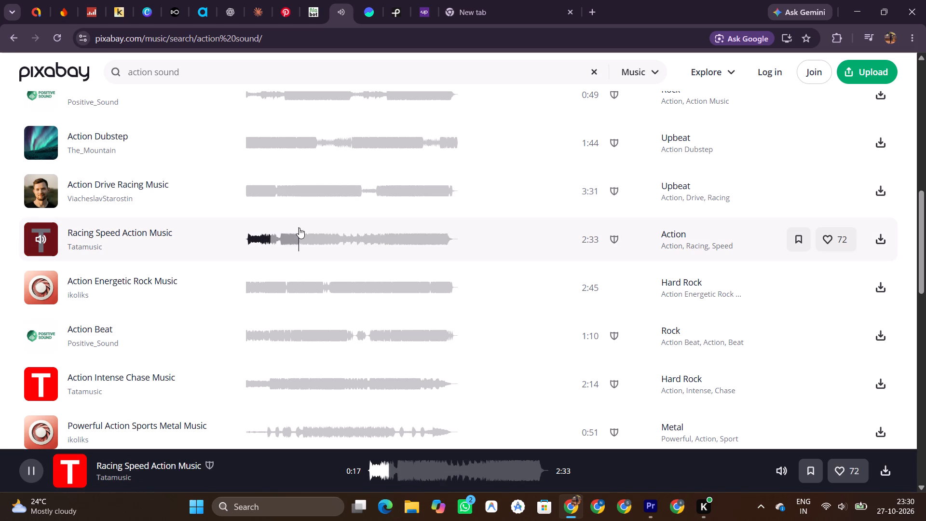
pyautogui.click(268, 291)
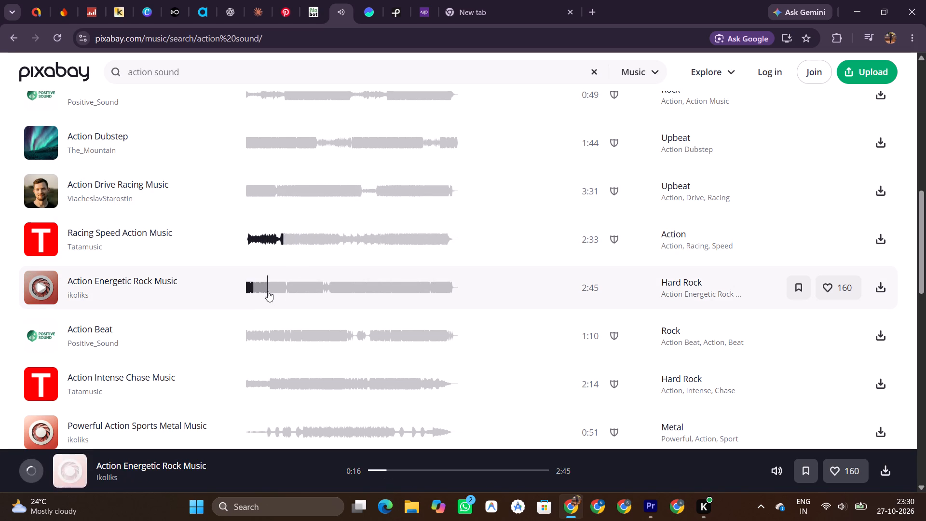
pyautogui.click(272, 333)
# Audition Action Intense Chase Music, Powerful Action Sports Metal Music and Motivation Action Sport from the action sound results.
pyautogui.scroll(-1, 274, 329)
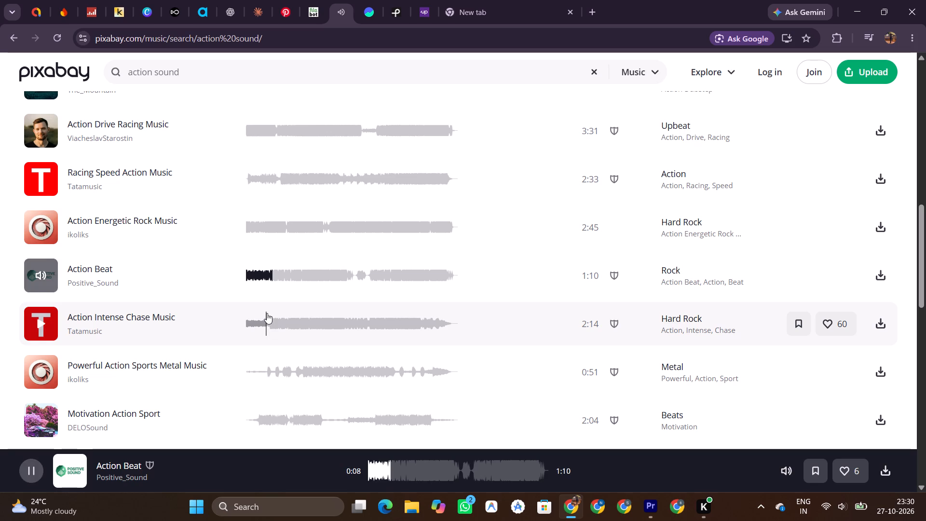
pyautogui.click(267, 313)
pyautogui.scroll(-1, 290, 315)
pyautogui.click(275, 310)
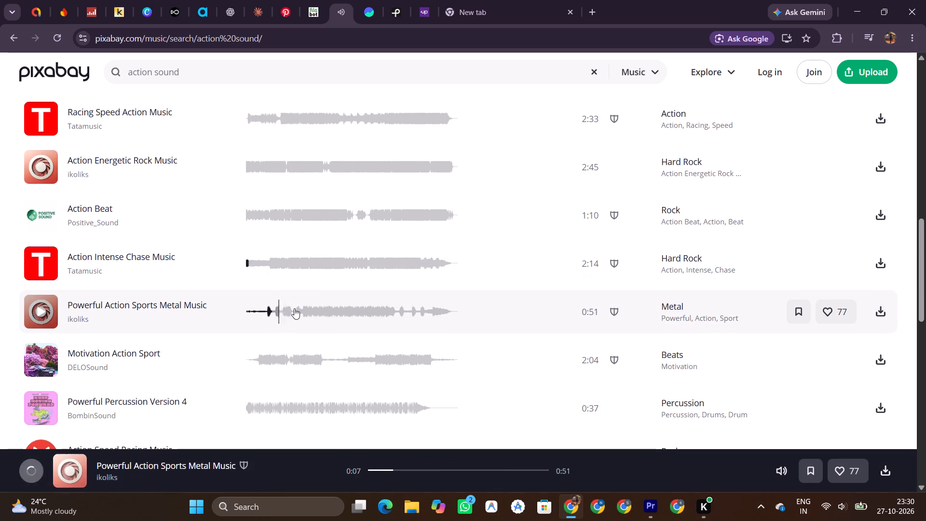
pyautogui.scroll(-2, 296, 308)
pyautogui.click(272, 233)
# Audition Powerful Percussion Version 4, Action Speed Racing Music, Powerful Percussion Version 1 and MFCC's Racing Speed Action Music.
pyautogui.scroll(-1, 315, 267)
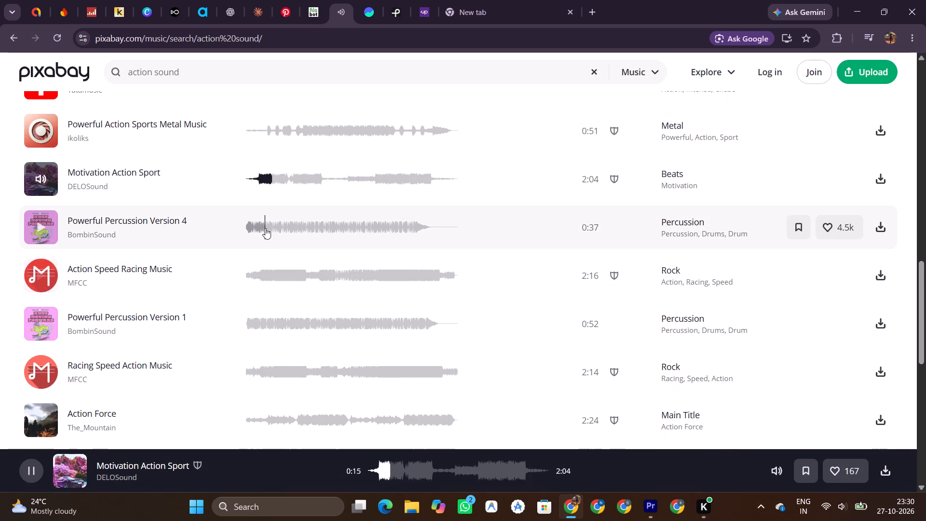
pyautogui.click(265, 228)
pyautogui.click(274, 269)
pyautogui.scroll(-1, 274, 269)
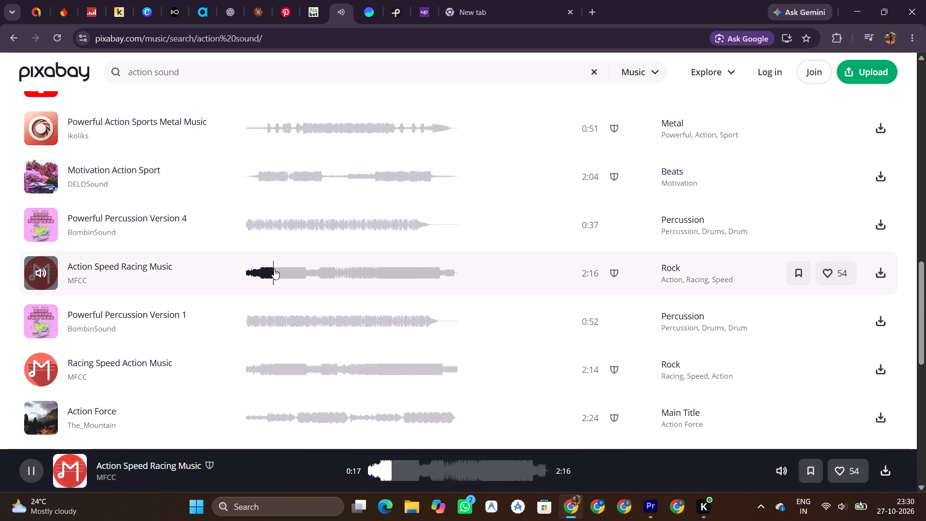
pyautogui.click(274, 269)
pyautogui.click(267, 316)
# Search Pixabay music for the suggested query "whoosh transition effect" in place of "action sound".
pyautogui.scroll(6, 267, 319)
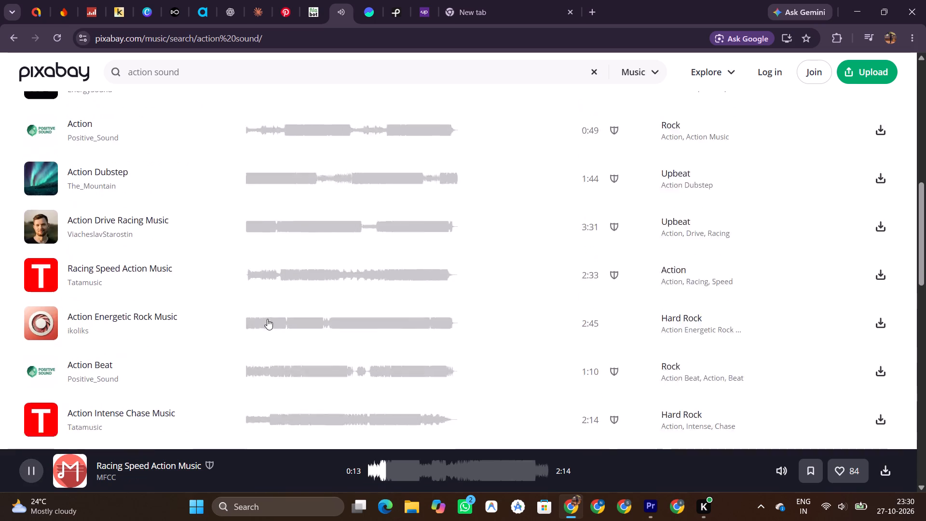
pyautogui.scroll(7, 267, 319)
pyautogui.click(188, 45)
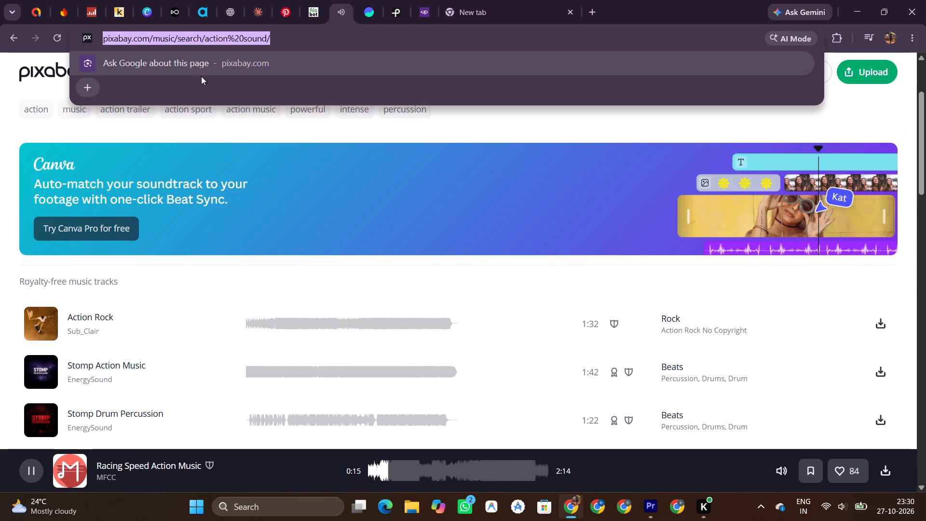
pyautogui.click(255, 123)
pyautogui.click(224, 75)
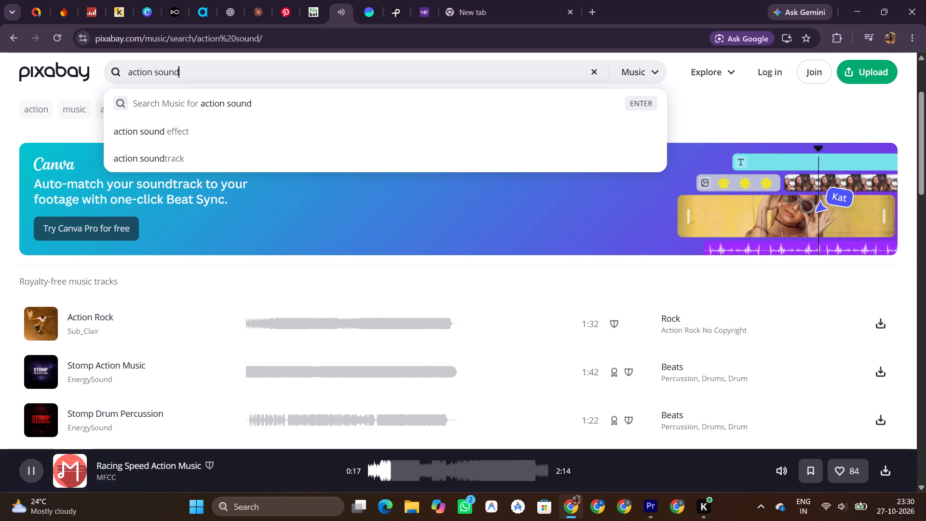
pyautogui.press('space')
pyautogui.press('BackSpace')
pyautogui.press('BackSpace')
pyautogui.press('BackSpace')
pyautogui.press('BackSpace')
pyautogui.press('BackSpace')
pyautogui.press('BackSpace')
pyautogui.press('BackSpace')
pyautogui.press('BackSpace')
pyautogui.press('BackSpace')
pyautogui.press('BackSpace')
pyautogui.press('BackSpace')
pyautogui.press('BackSpace')
pyautogui.press('BackSpace')
pyautogui.press('BackSpace')
pyautogui.press('BackSpace')
pyautogui.press('BackSpace')
pyautogui.press('BackSpace')
pyautogui.press('BackSpace')
pyautogui.press('BackSpace')
pyautogui.press('BackSpace')
pyautogui.write('whoos')
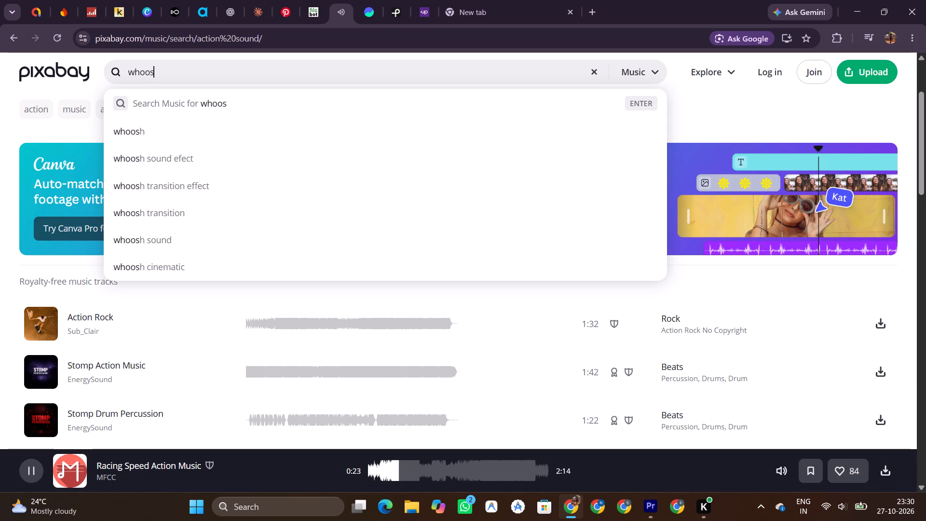
pyautogui.click(197, 185)
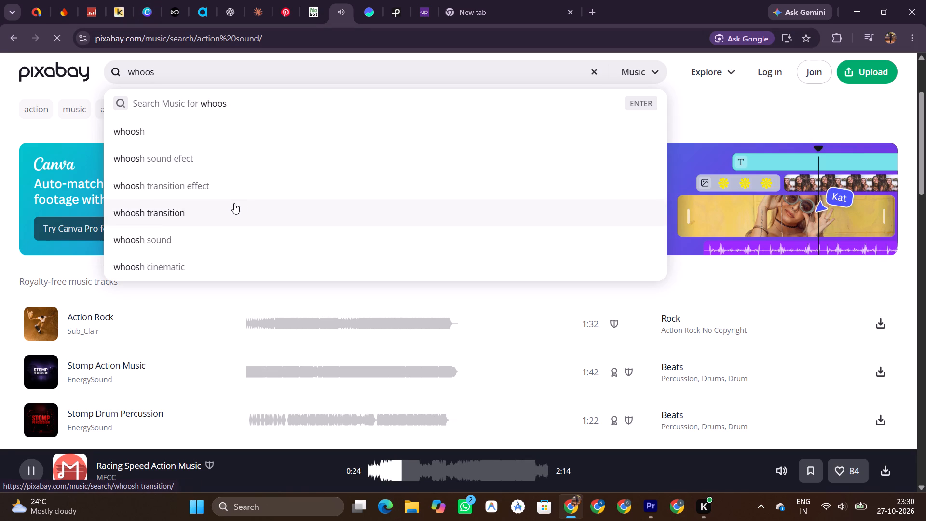
# Audition Cinematic whoosh SFX type 03 and type 01, plus Soft Whoosh Transition Sound Effect.
pyautogui.scroll(-2, 297, 295)
pyautogui.scroll(-2, 296, 401)
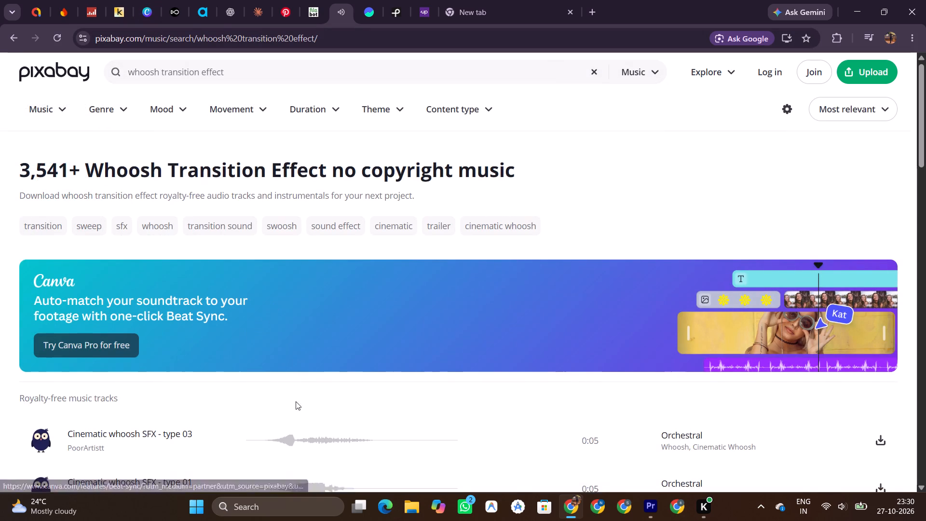
pyautogui.click(278, 325)
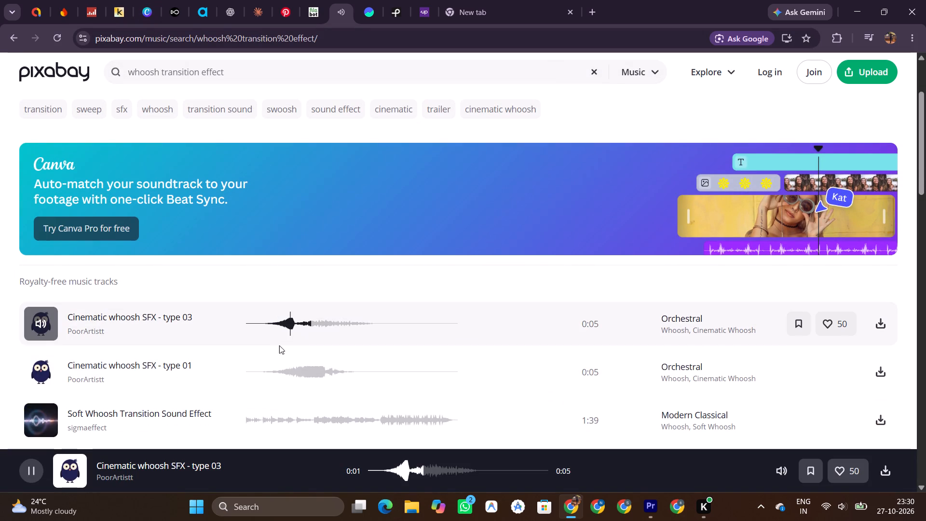
pyautogui.click(277, 368)
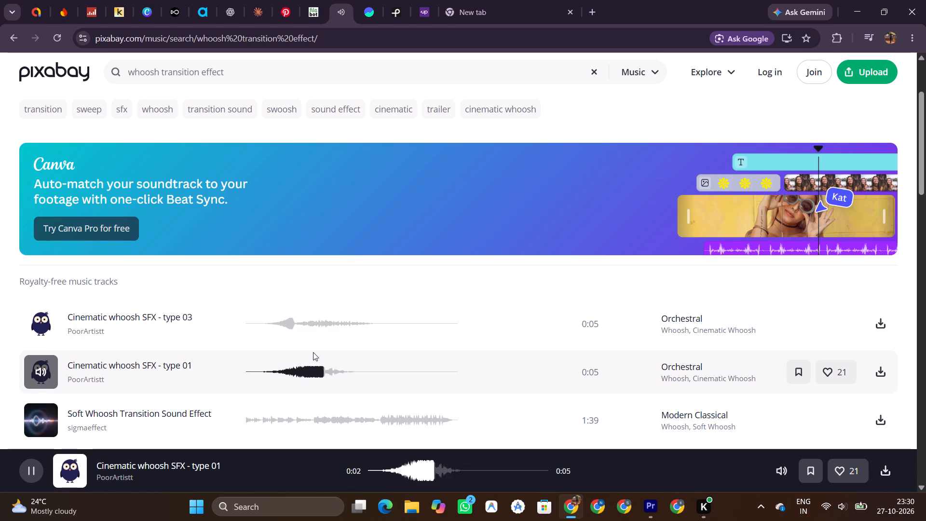
pyautogui.scroll(-3, 313, 352)
pyautogui.click(271, 228)
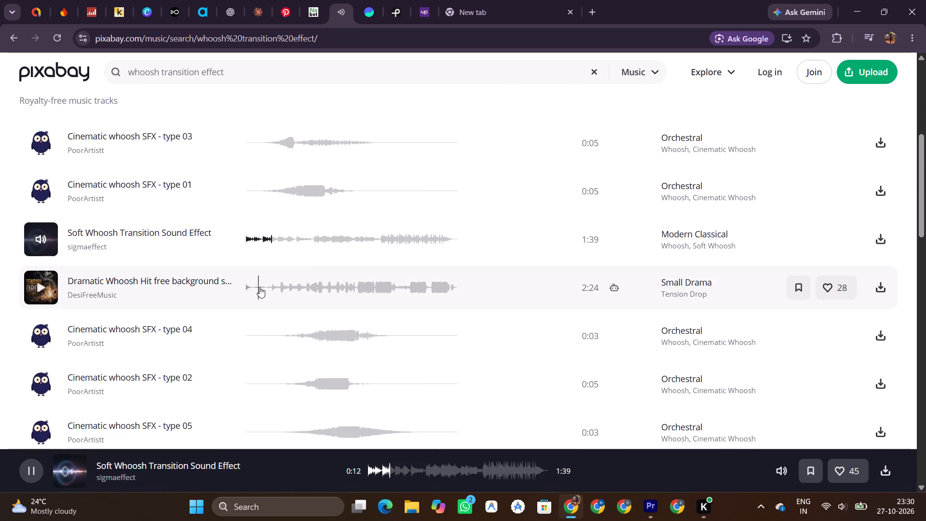
# Audition Dramatic Whoosh Hit at two different points, plus Cinematic whoosh SFX type 04 and type 02.
pyautogui.click(260, 286)
pyautogui.scroll(-1, 313, 287)
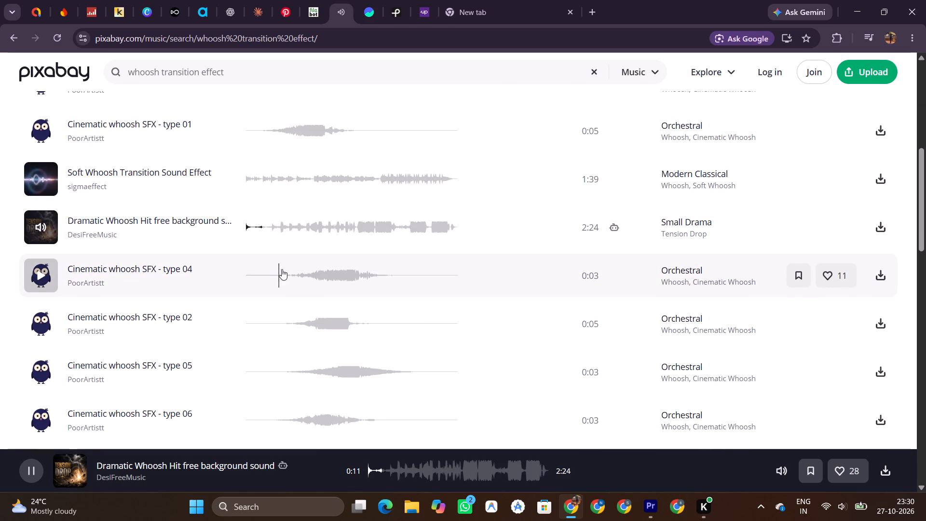
pyautogui.click(295, 230)
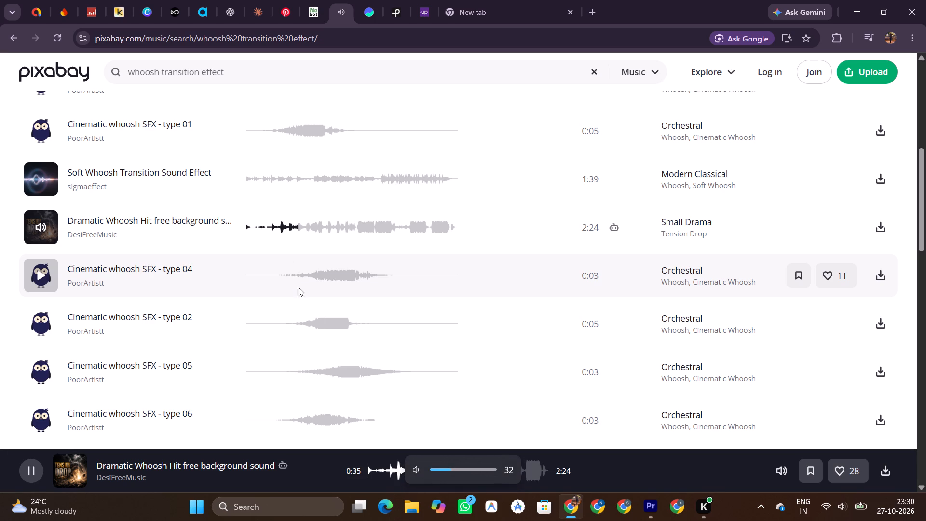
pyautogui.click(287, 279)
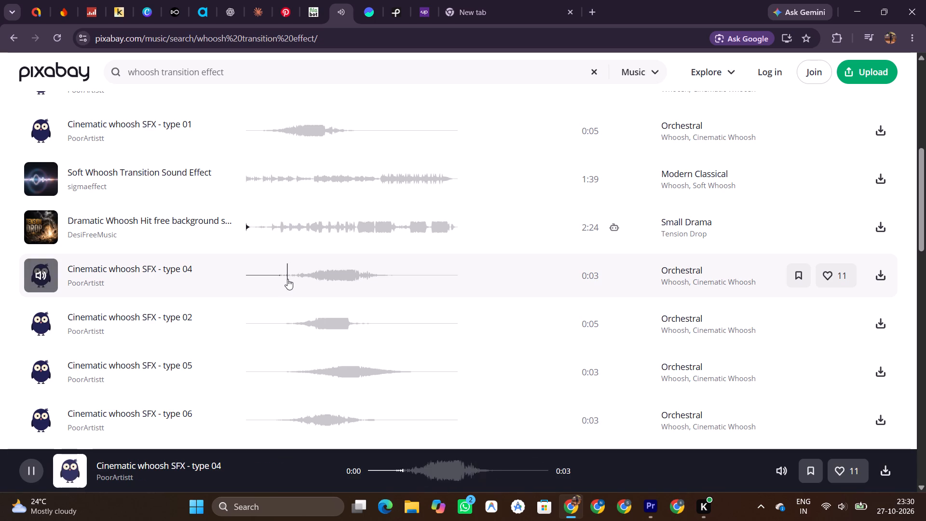
pyautogui.click(292, 315)
# Audition Cinematic whoosh SFX type 05 and type 06, followed by Epic Transition.
pyautogui.scroll(-1, 317, 290)
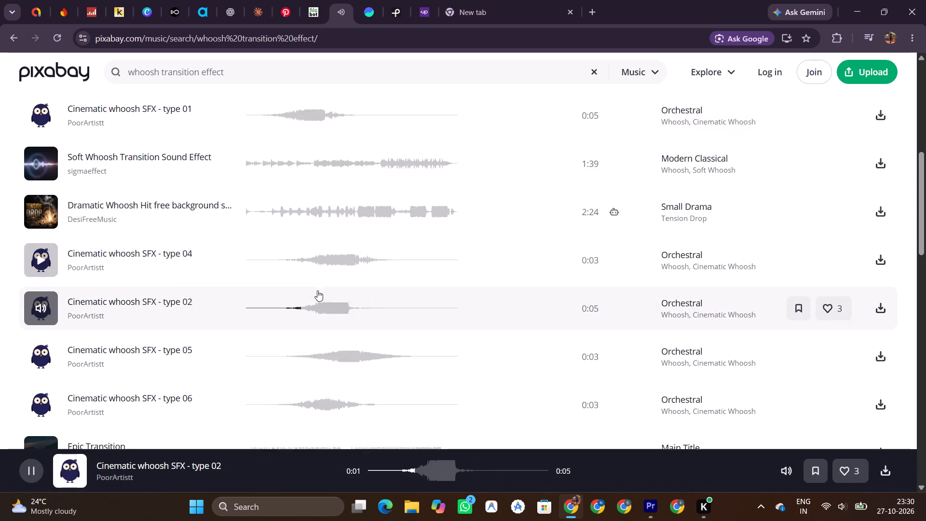
pyautogui.click(290, 305)
pyautogui.scroll(-2, 327, 285)
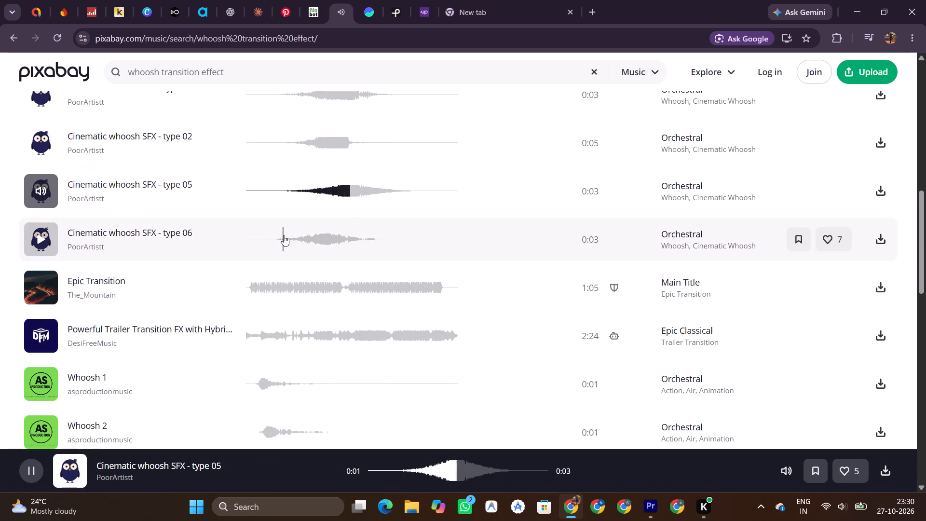
pyautogui.click(284, 236)
pyautogui.click(275, 281)
# Download DesiFreeMusic's Powerful Trailer Transition FX track, dismiss the thank-you dialog and stop the Epic Transition preview.
pyautogui.scroll(-1, 331, 262)
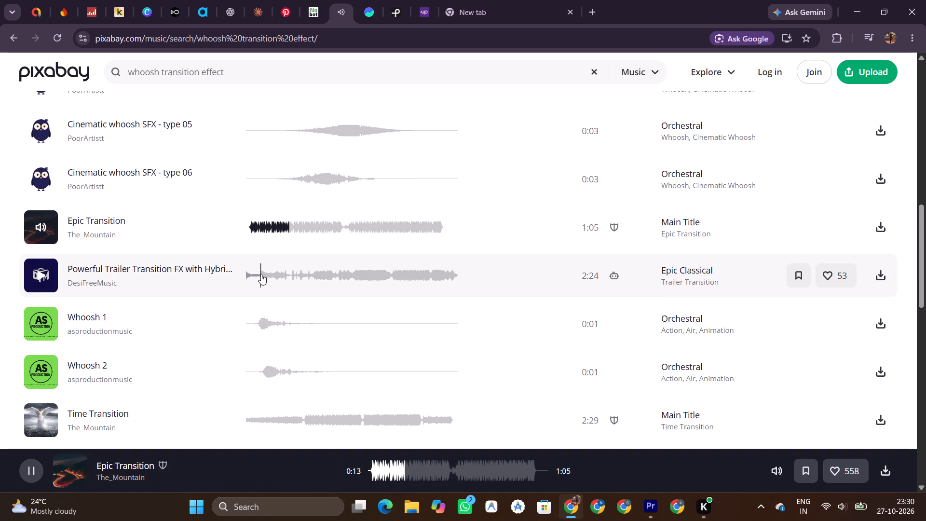
pyautogui.click(880, 279)
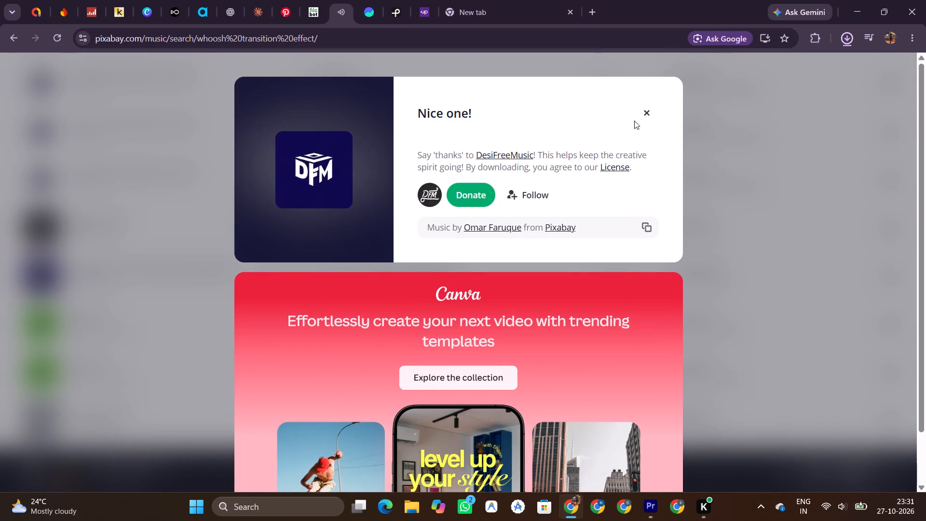
pyautogui.click(646, 113)
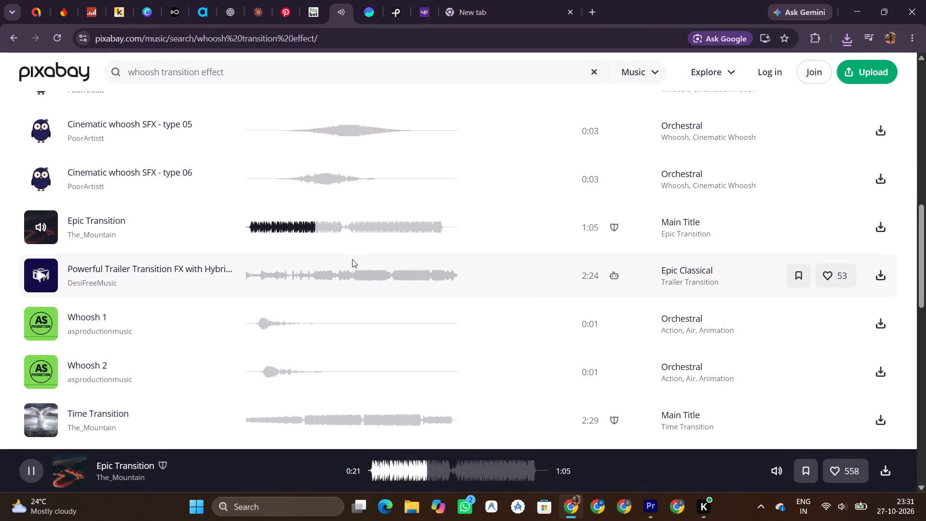
pyautogui.press('space')
pyautogui.click(35, 471)
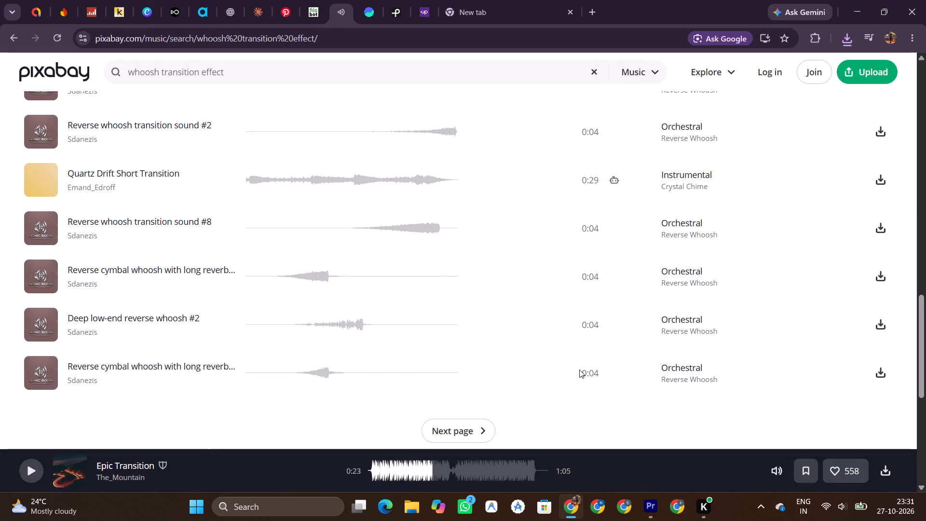
# Switch to Premiere Pro and import the downloaded desifreemusic powerful-trailer-transition-fx audio file from the Downloads folder into the Kuro video project.
pyautogui.click(653, 506)
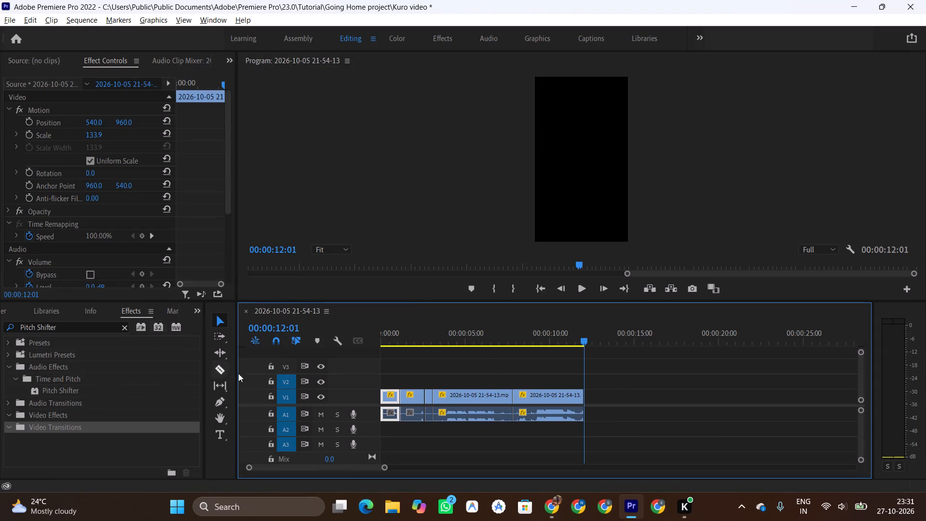
pyautogui.click(492, 370)
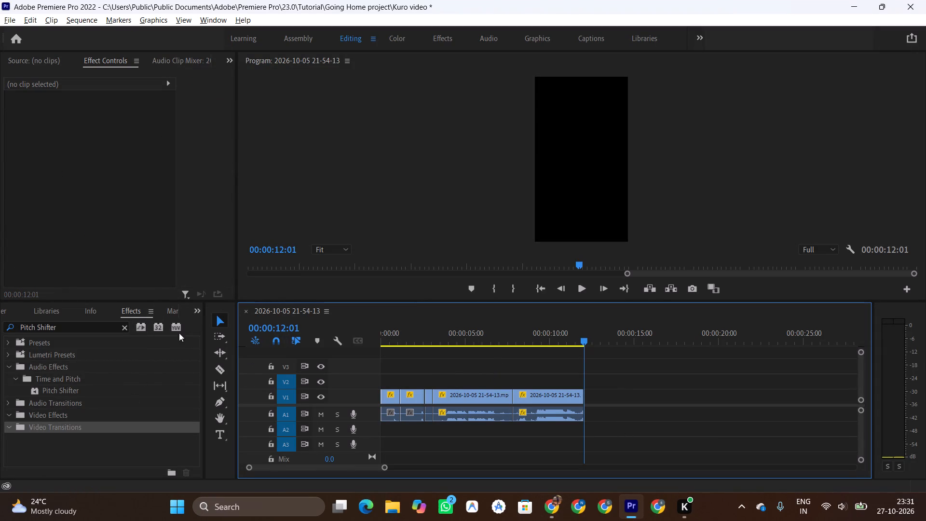
pyautogui.click(93, 314)
pyautogui.click(54, 313)
pyautogui.click(14, 312)
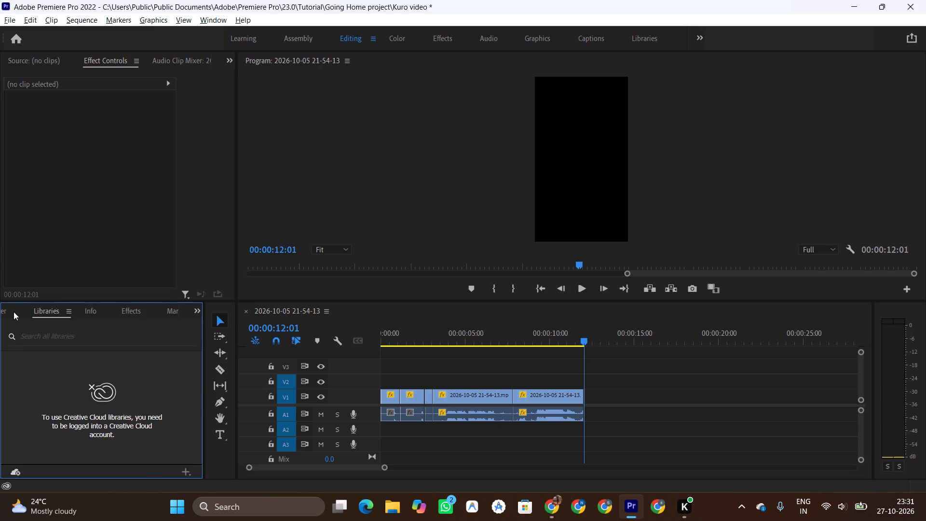
pyautogui.moveTo(13, 312); pyautogui.dragTo(47, 315)
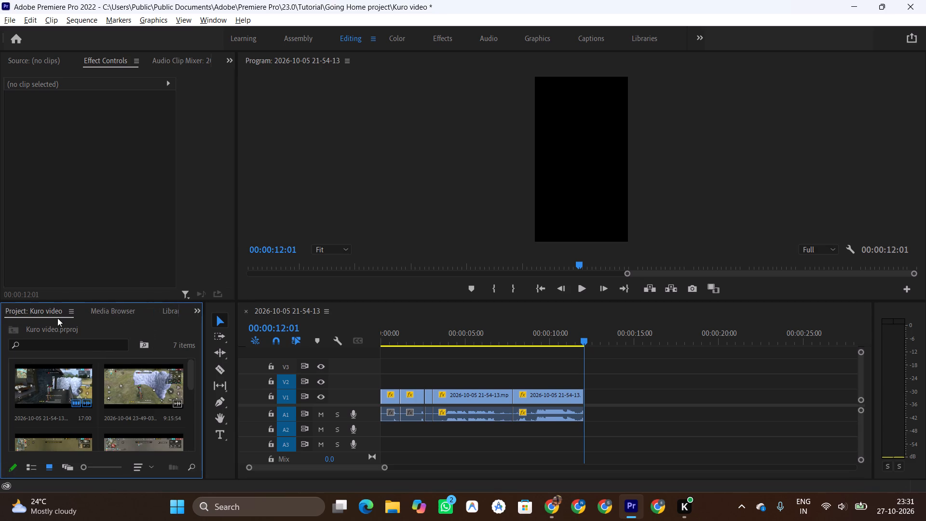
pyautogui.click(148, 346)
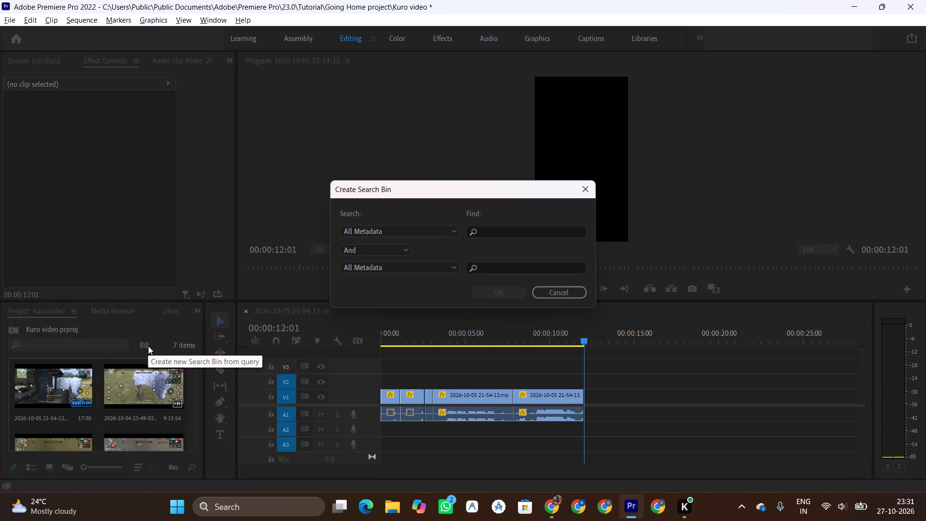
pyautogui.click(591, 188)
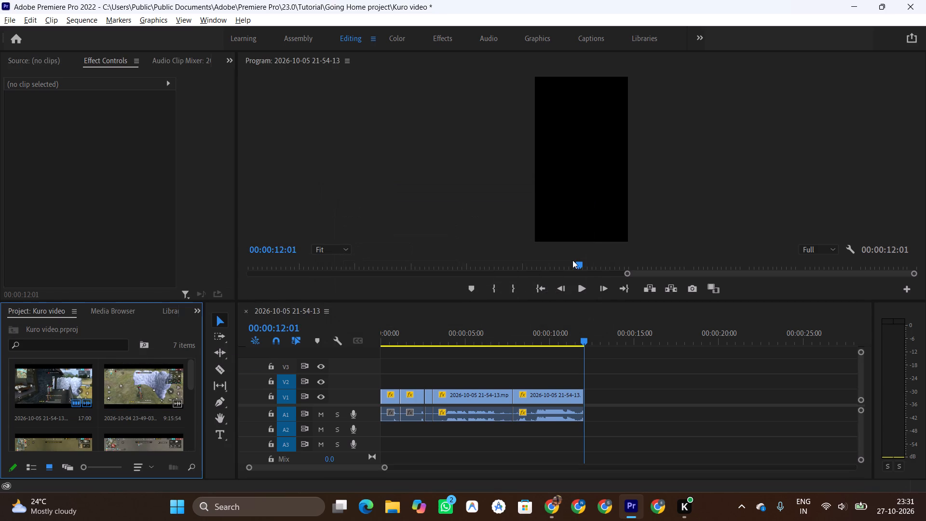
pyautogui.click(66, 325)
pyautogui.doubleClick(68, 327)
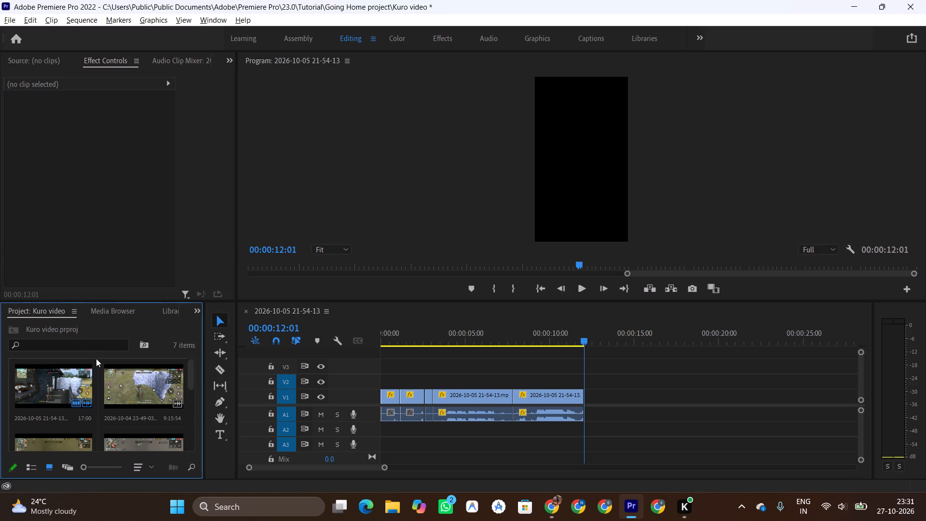
pyautogui.doubleClick(96, 358)
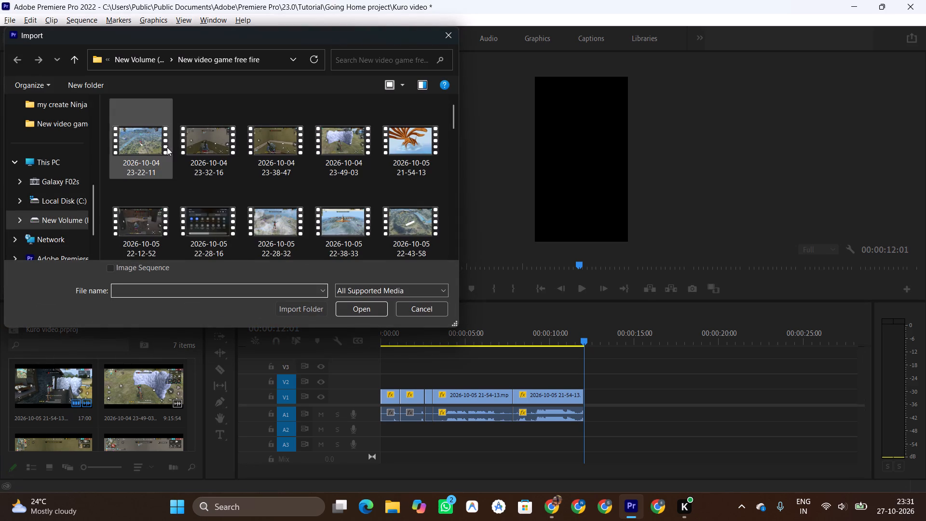
pyautogui.scroll(11, 53, 133)
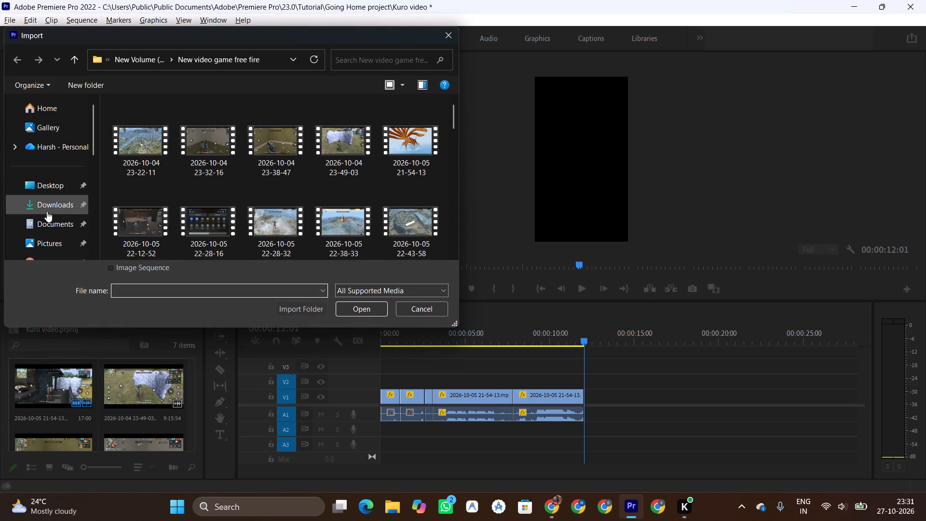
pyautogui.click(47, 211)
pyautogui.click(193, 203)
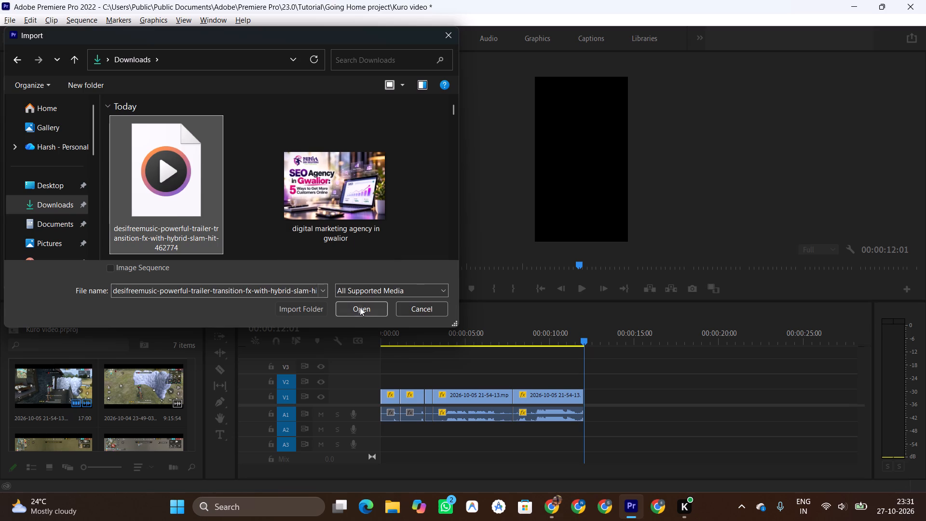
pyautogui.click(360, 306)
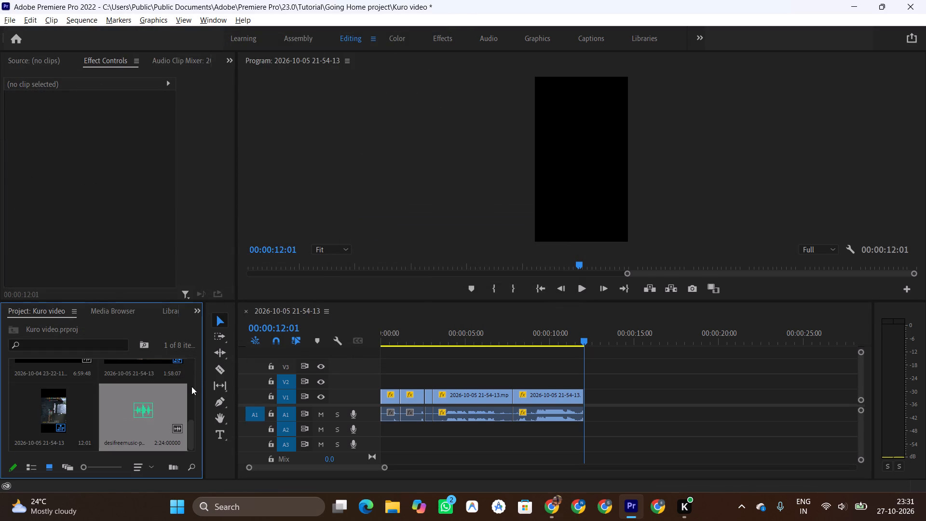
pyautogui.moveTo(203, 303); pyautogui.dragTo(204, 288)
# Widen the Project panel and enlarge the Program monitor by adjusting the workspace panel divisions.
pyautogui.moveTo(204, 288); pyautogui.dragTo(268, 306)
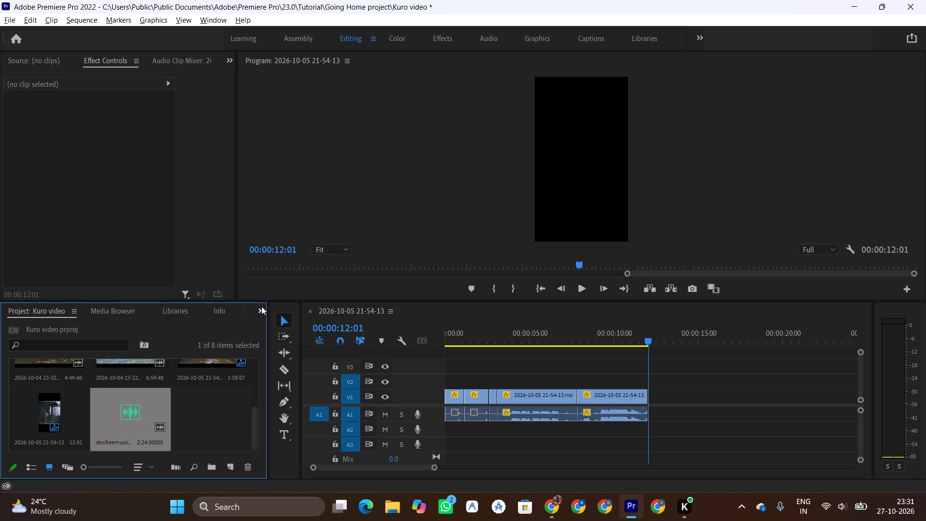
pyautogui.moveTo(235, 300); pyautogui.dragTo(233, 262)
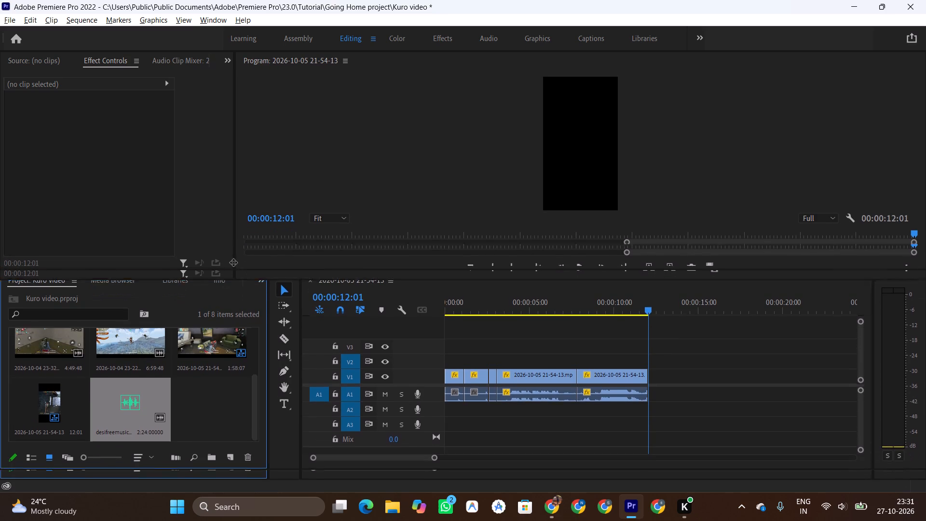
pyautogui.moveTo(233, 262); pyautogui.dragTo(234, 293)
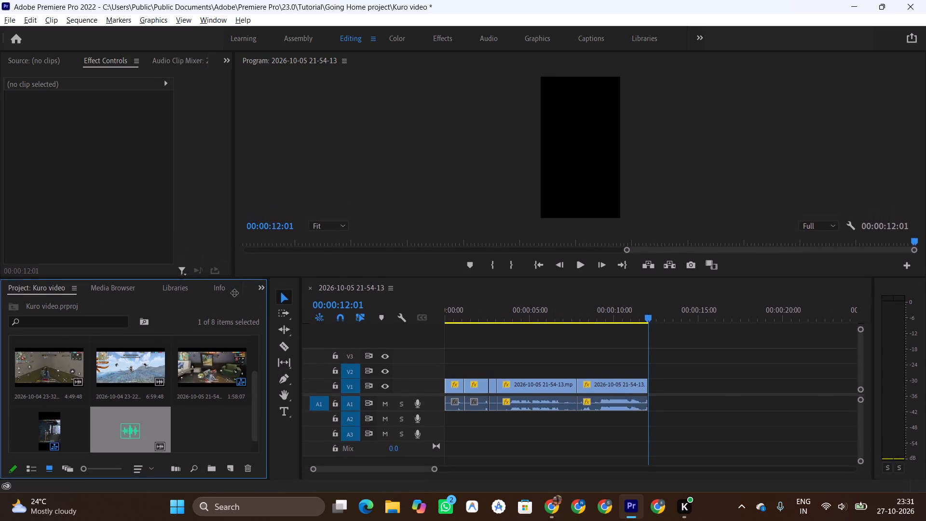
pyautogui.moveTo(234, 293); pyautogui.dragTo(238, 319)
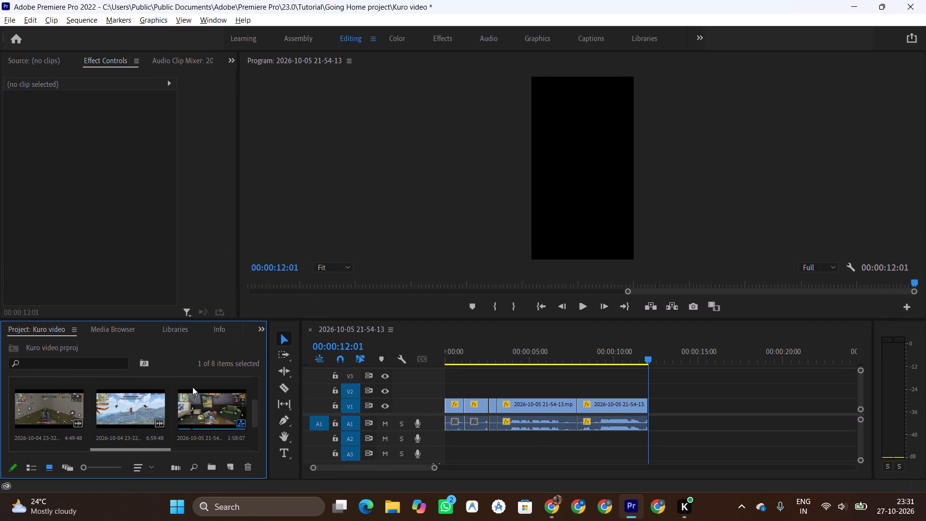
# Place the imported desifreemusic audio clip on track A2 at the start of the sequence.
pyautogui.click(200, 242)
pyautogui.scroll(-3, 222, 393)
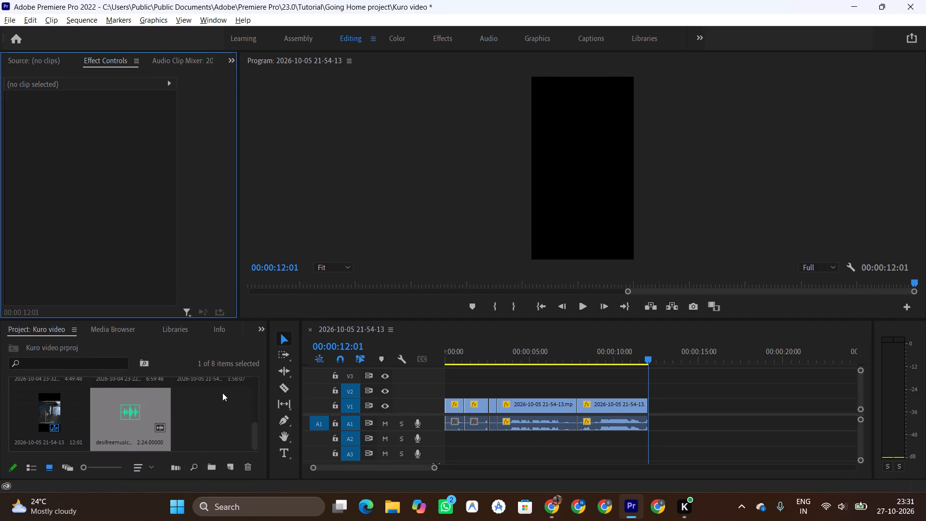
pyautogui.scroll(-6, 222, 393)
pyautogui.click(123, 422)
pyautogui.moveTo(126, 422); pyautogui.dragTo(312, 466)
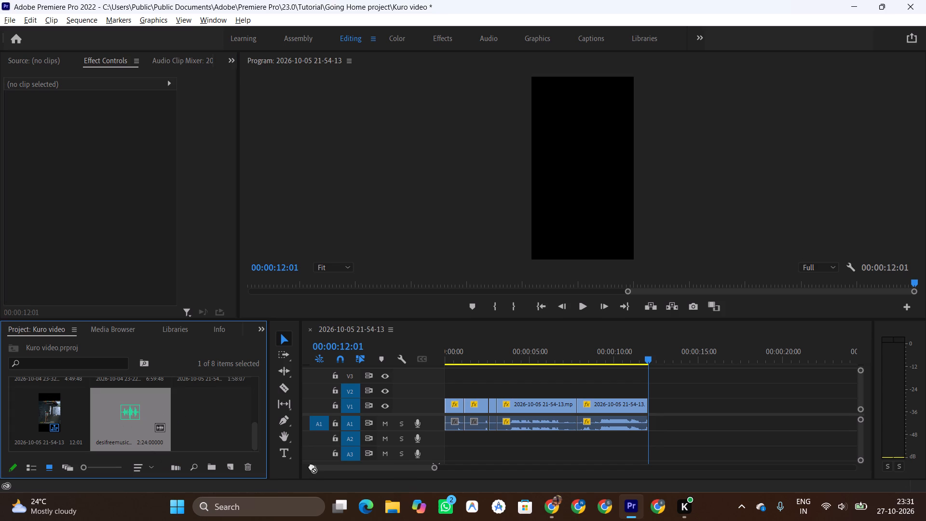
pyautogui.moveTo(312, 466); pyautogui.dragTo(447, 438)
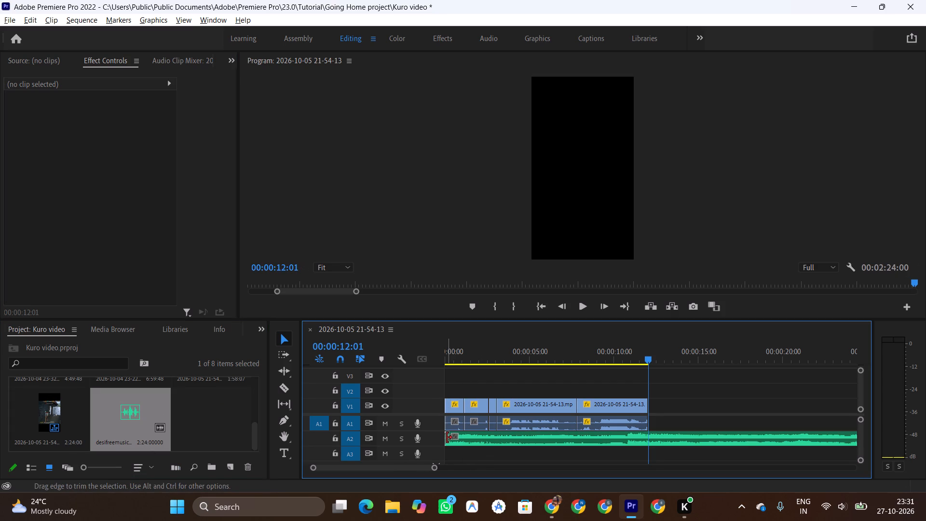
# Play the sequence with the music, trim about 12 s off the music's start, and move the clip back to the sequence start.
pyautogui.press('space')
pyautogui.click(463, 362)
pyautogui.press('space')
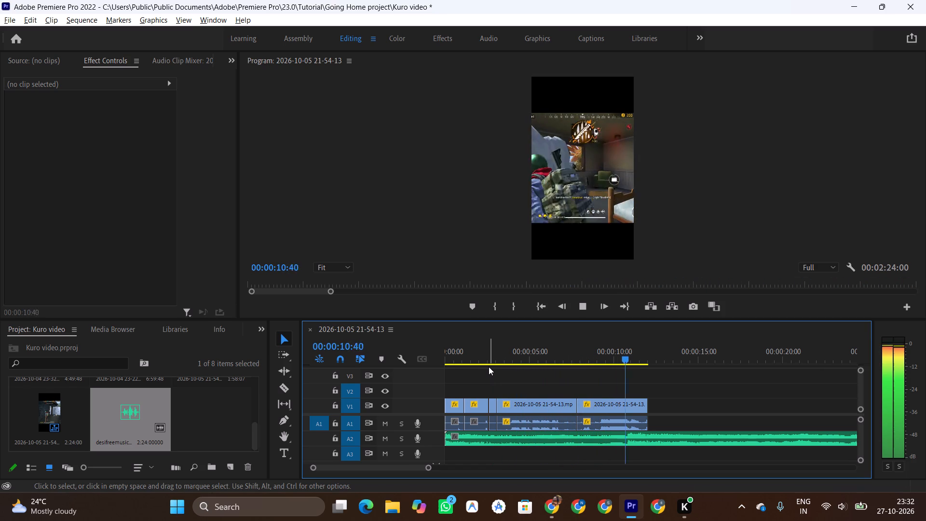
pyautogui.press('space')
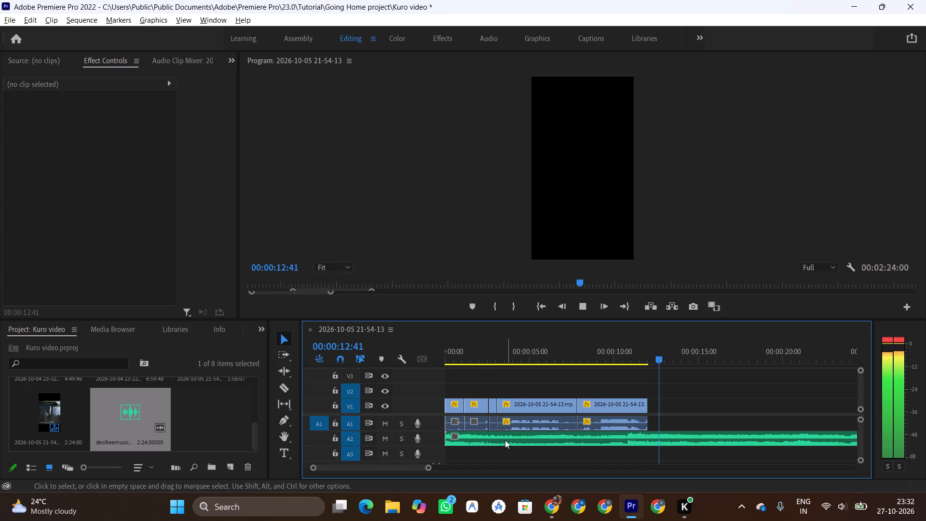
pyautogui.moveTo(446, 438); pyautogui.dragTo(642, 452)
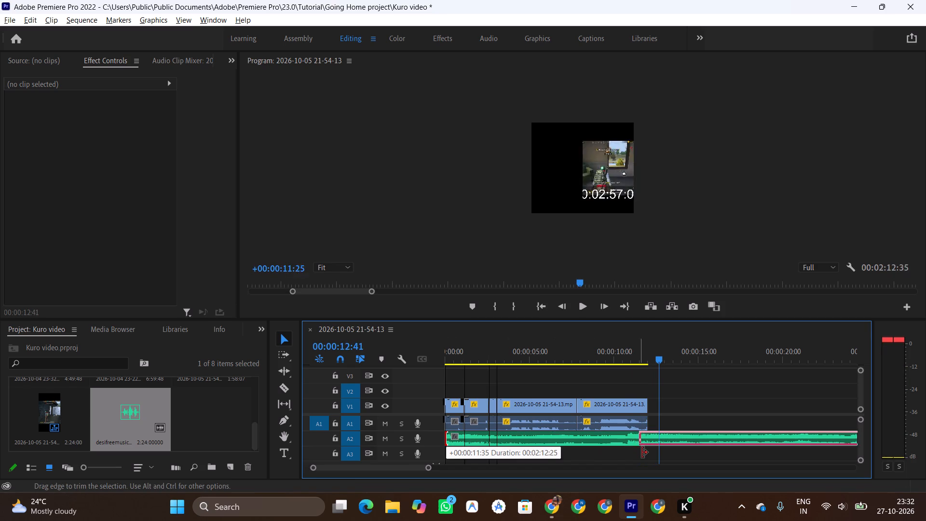
pyautogui.moveTo(642, 452); pyautogui.dragTo(648, 452)
pyautogui.moveTo(700, 434); pyautogui.dragTo(507, 441)
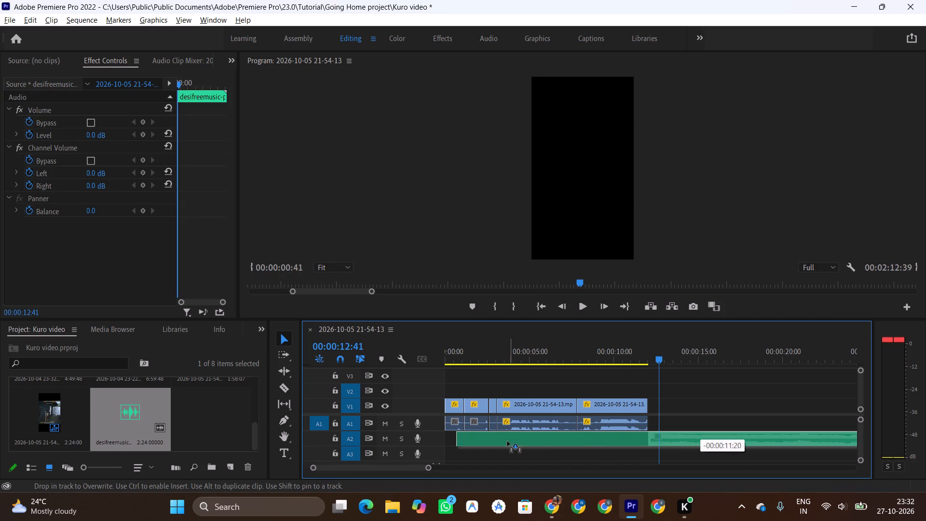
pyautogui.moveTo(507, 441); pyautogui.dragTo(495, 443)
# Replay from the beginning, trim about 11 s more off the music's start, and move the clip to the video cut near 2.6 s.
pyautogui.click(462, 359)
pyautogui.moveTo(462, 359); pyautogui.dragTo(452, 358)
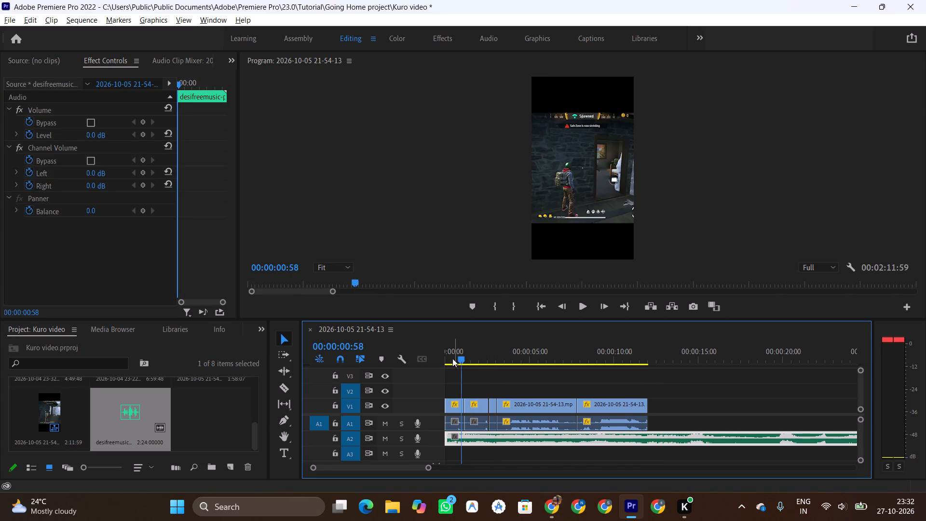
pyautogui.moveTo(452, 358); pyautogui.dragTo(445, 358)
pyautogui.moveTo(465, 359); pyautogui.dragTo(447, 358)
pyautogui.moveTo(457, 358); pyautogui.dragTo(435, 360)
pyautogui.press('space')
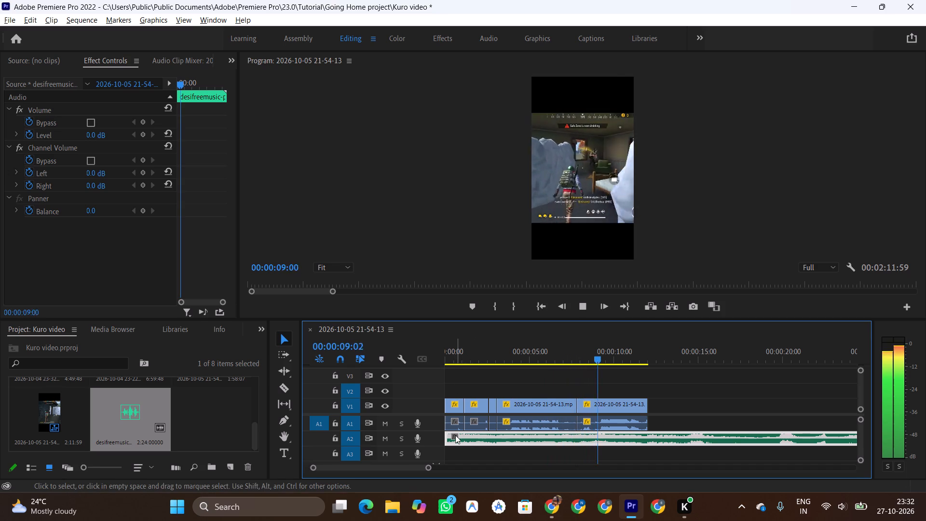
pyautogui.moveTo(447, 439); pyautogui.dragTo(624, 450)
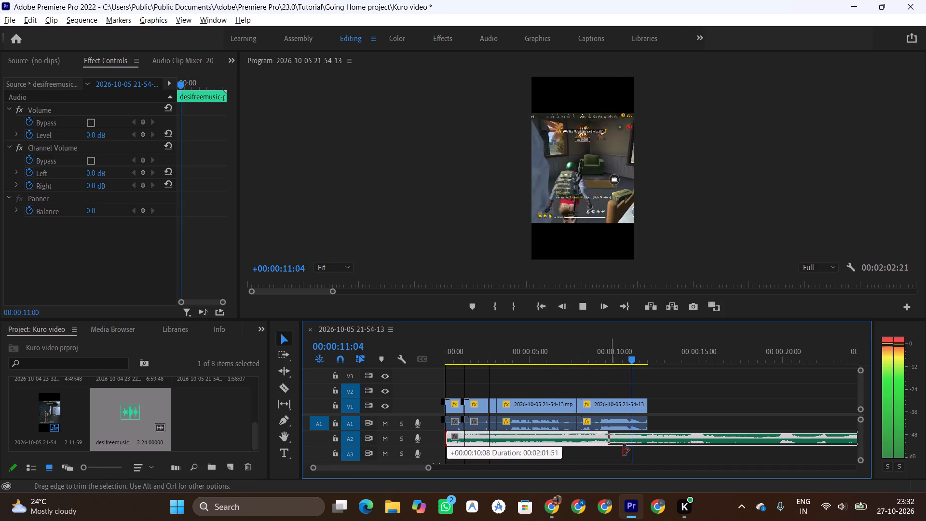
pyautogui.moveTo(624, 450); pyautogui.dragTo(632, 447)
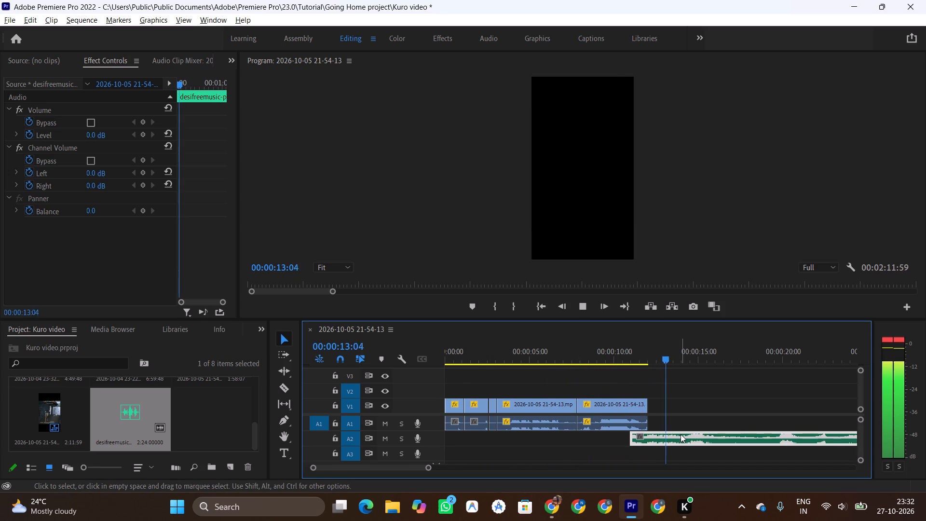
pyautogui.moveTo(681, 434); pyautogui.dragTo(540, 433)
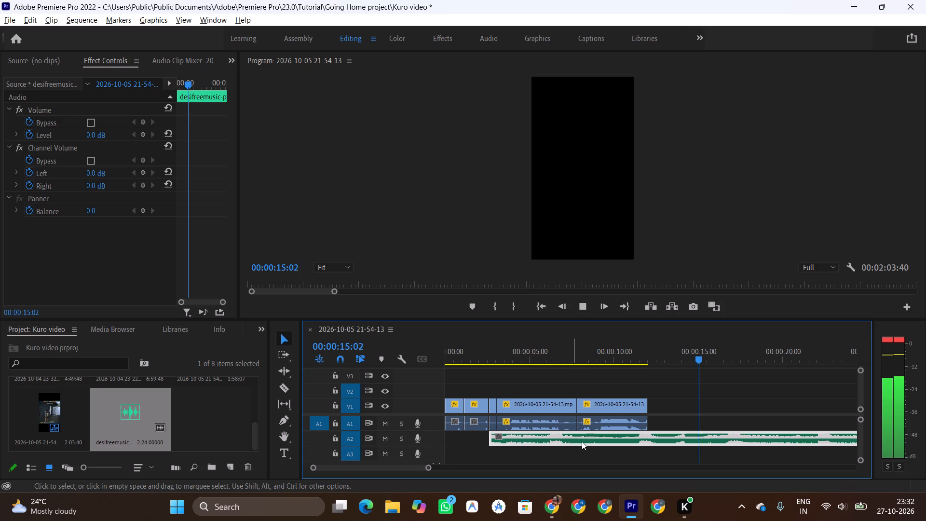
# Trim the start of the music clip on A2 to about the 20 s mark.
pyautogui.moveTo(431, 467); pyautogui.dragTo(466, 474)
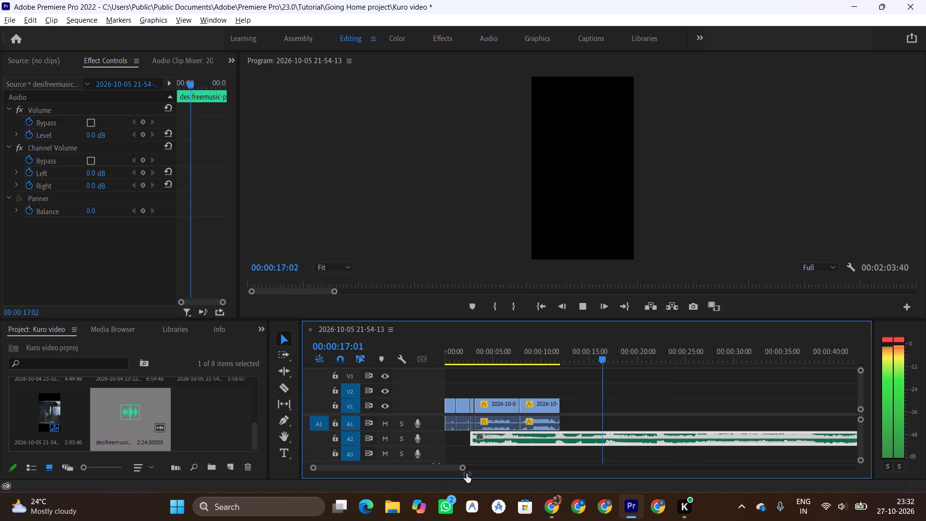
pyautogui.moveTo(466, 474); pyautogui.dragTo(530, 480)
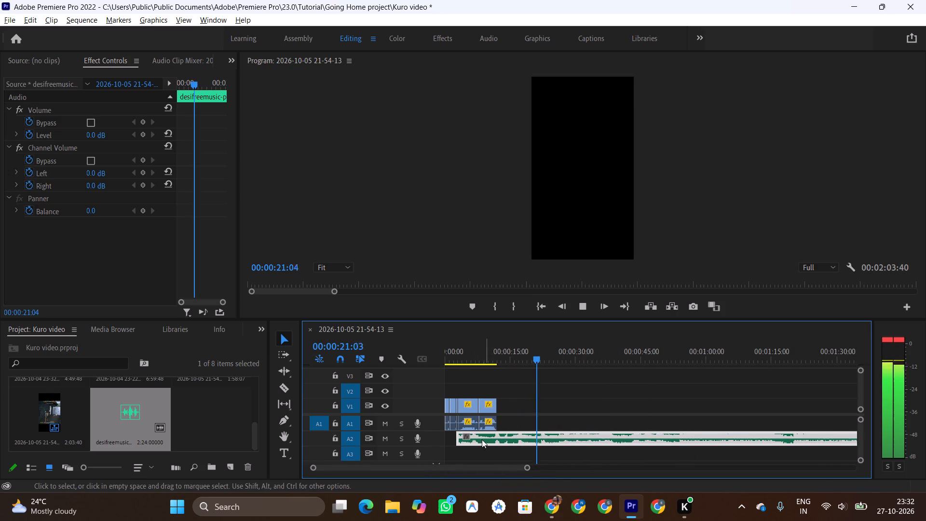
pyautogui.moveTo(459, 438); pyautogui.dragTo(535, 447)
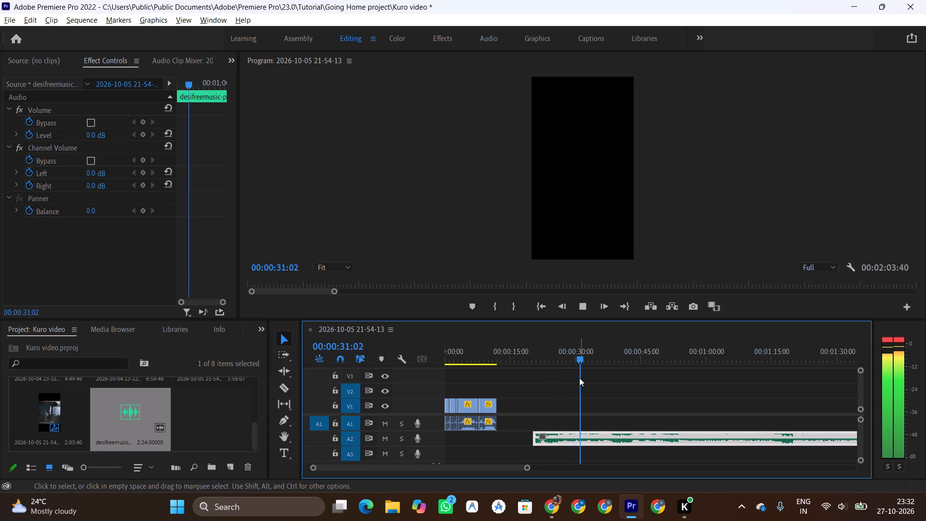
# Audition the music from about 39 s onward, trim its start to about the 50 s mark, and move the clip back to about 19 s.
pyautogui.click(616, 362)
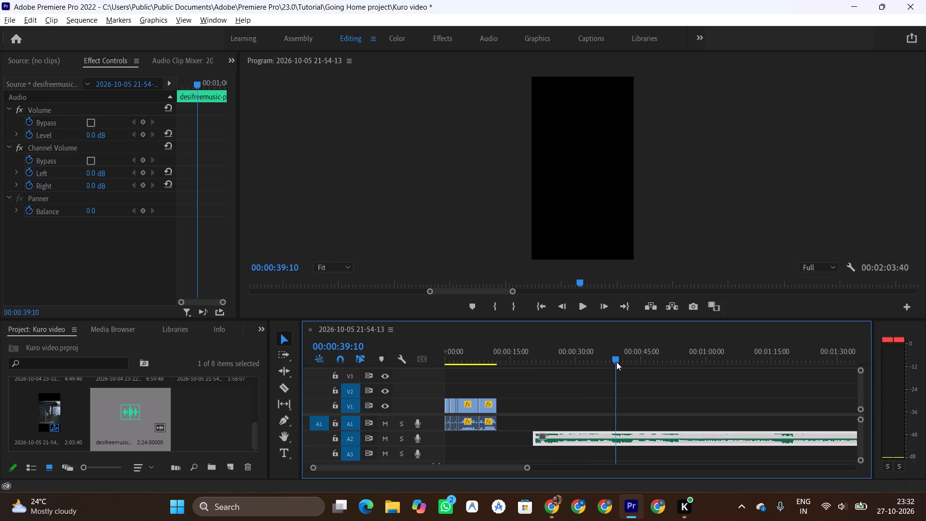
pyautogui.press('space')
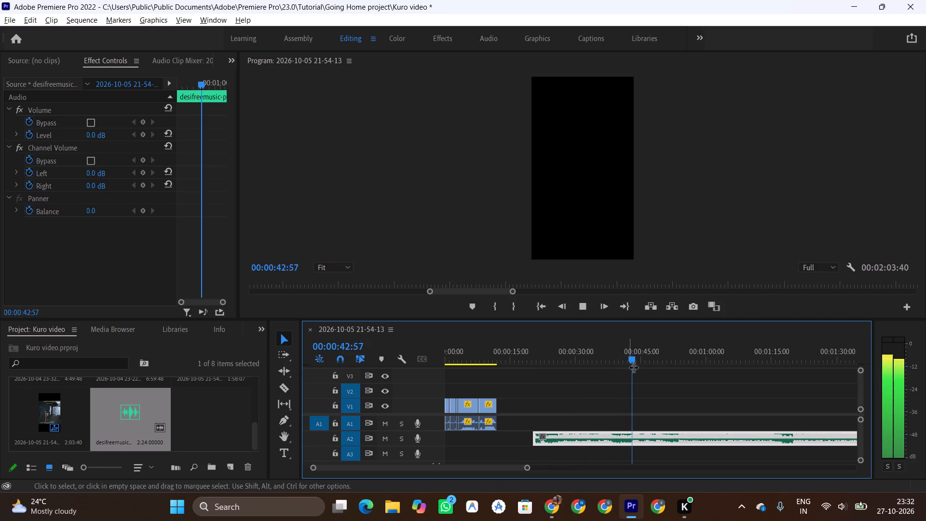
pyautogui.click(651, 361)
pyautogui.click(667, 361)
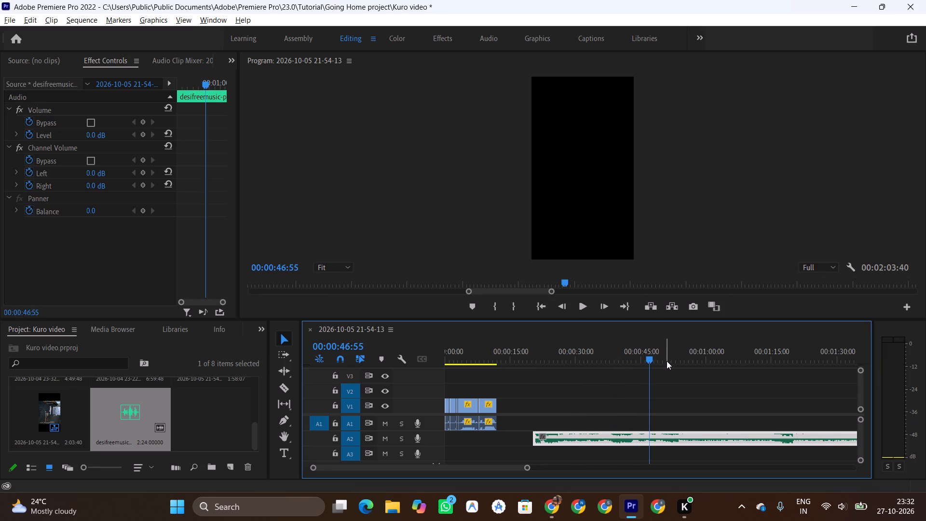
pyautogui.press('space')
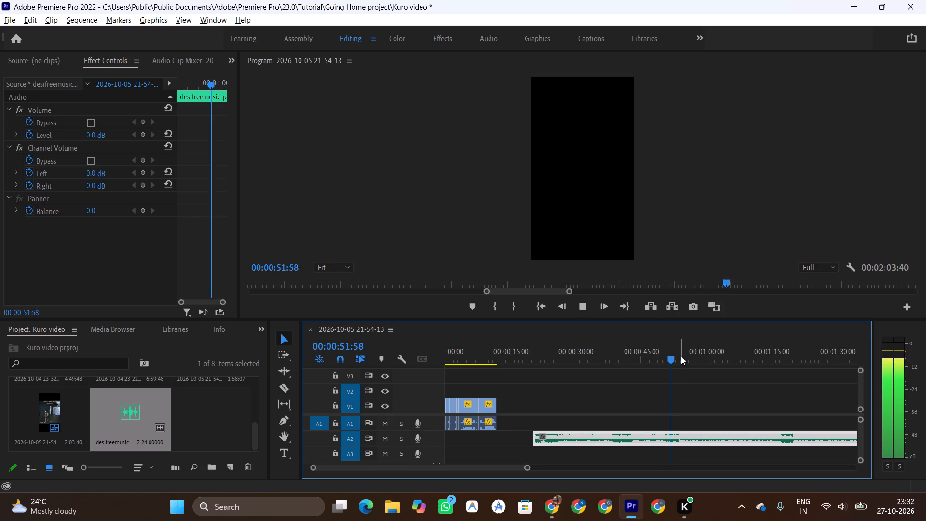
pyautogui.click(681, 356)
pyautogui.press('space')
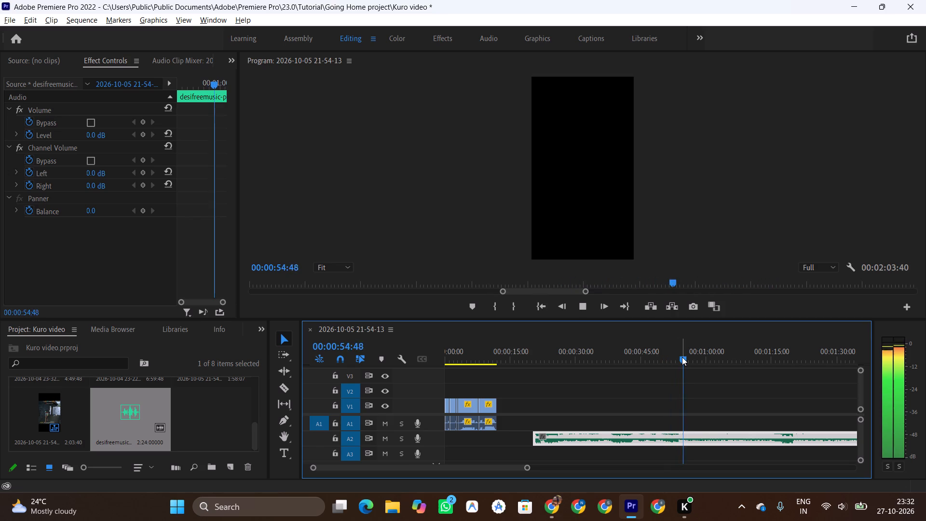
pyautogui.moveTo(536, 441); pyautogui.dragTo(653, 443)
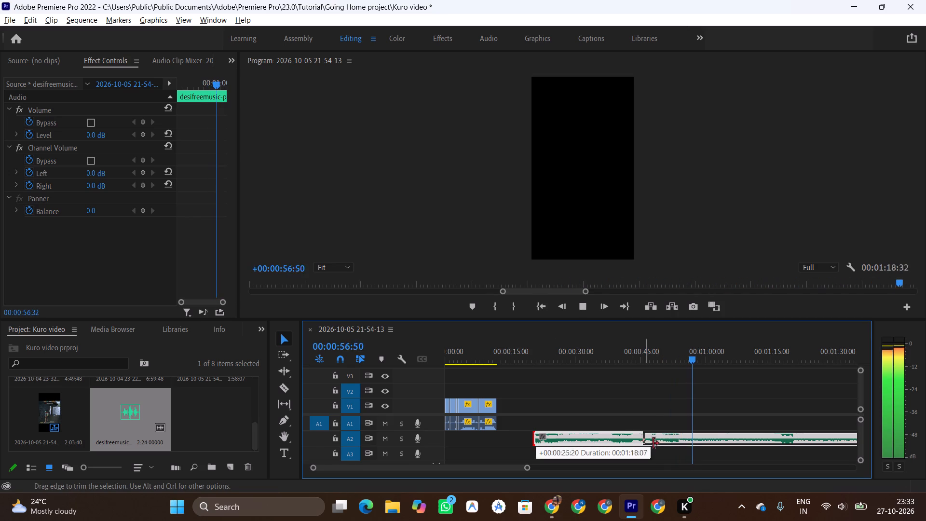
pyautogui.moveTo(653, 443); pyautogui.dragTo(666, 443)
pyautogui.moveTo(740, 436); pyautogui.dragTo(648, 435)
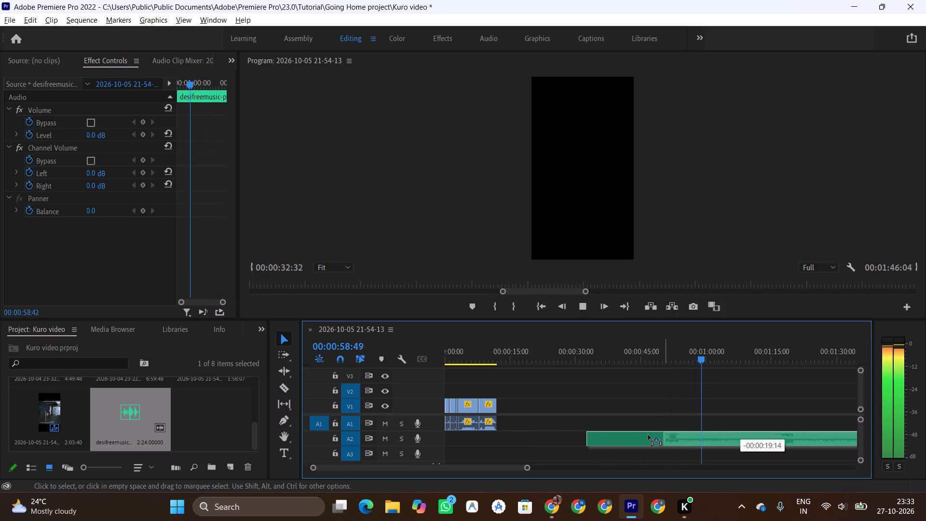
pyautogui.moveTo(648, 435); pyautogui.dragTo(605, 435)
# Audition the repositioned music clip from about 24 s, 42 s and 47 s.
pyautogui.click(552, 347)
pyautogui.press('space')
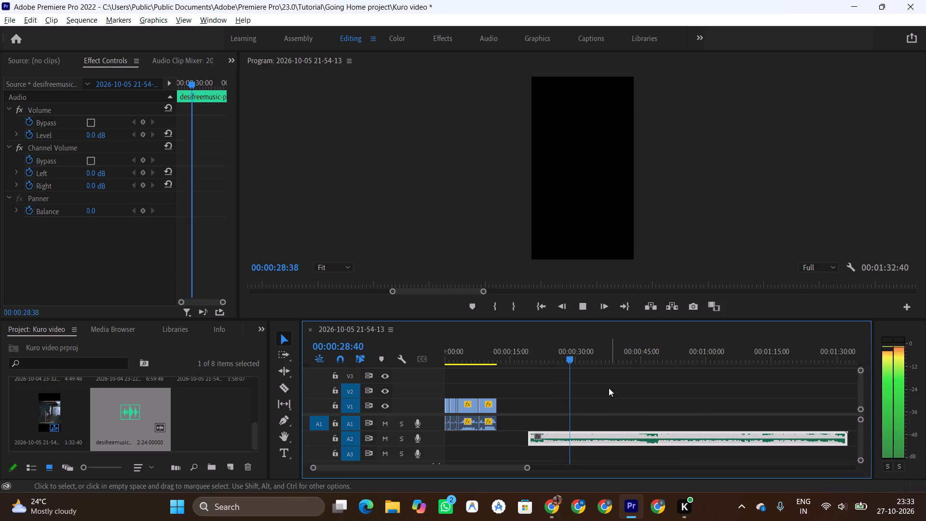
pyautogui.moveTo(572, 359); pyautogui.dragTo(626, 369)
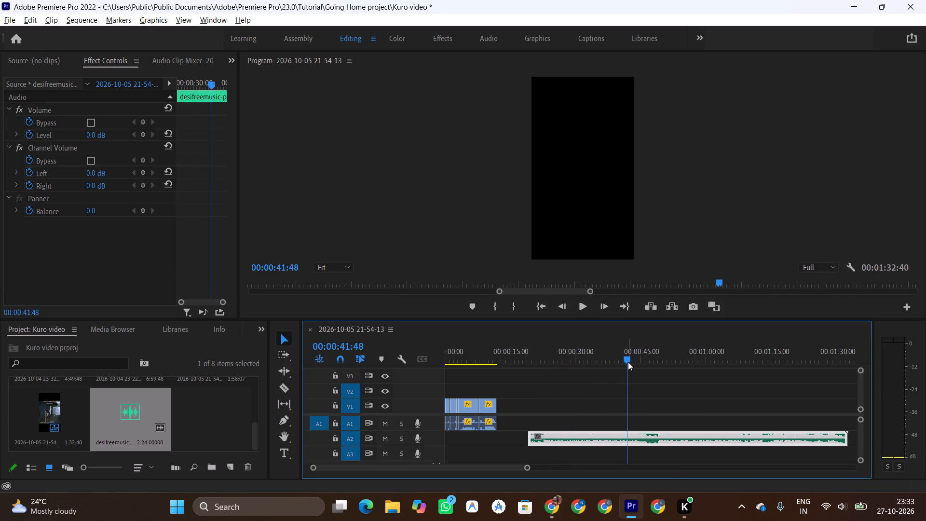
pyautogui.press('space')
pyautogui.click(648, 359)
pyautogui.press('space')
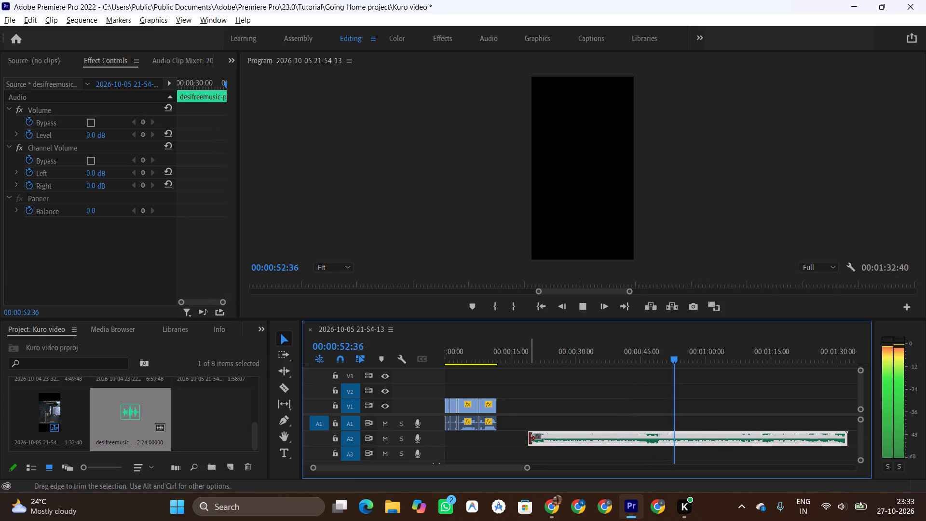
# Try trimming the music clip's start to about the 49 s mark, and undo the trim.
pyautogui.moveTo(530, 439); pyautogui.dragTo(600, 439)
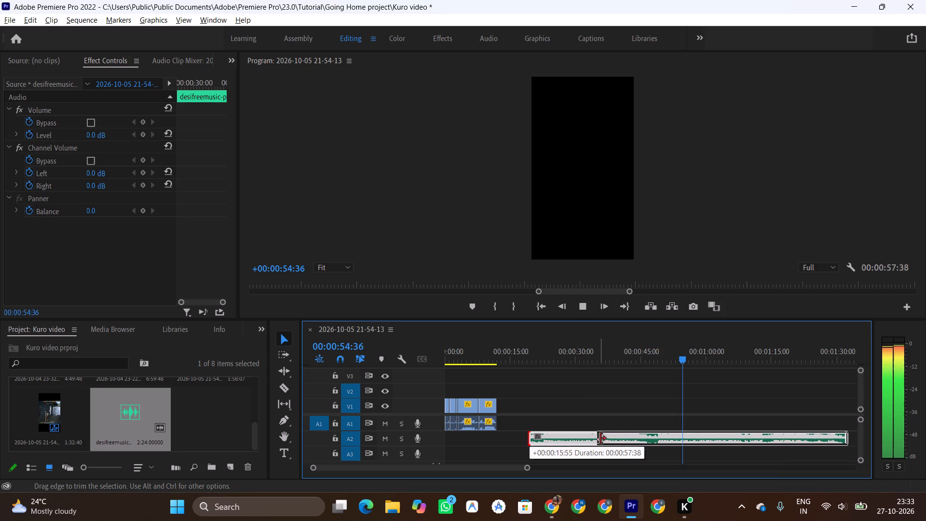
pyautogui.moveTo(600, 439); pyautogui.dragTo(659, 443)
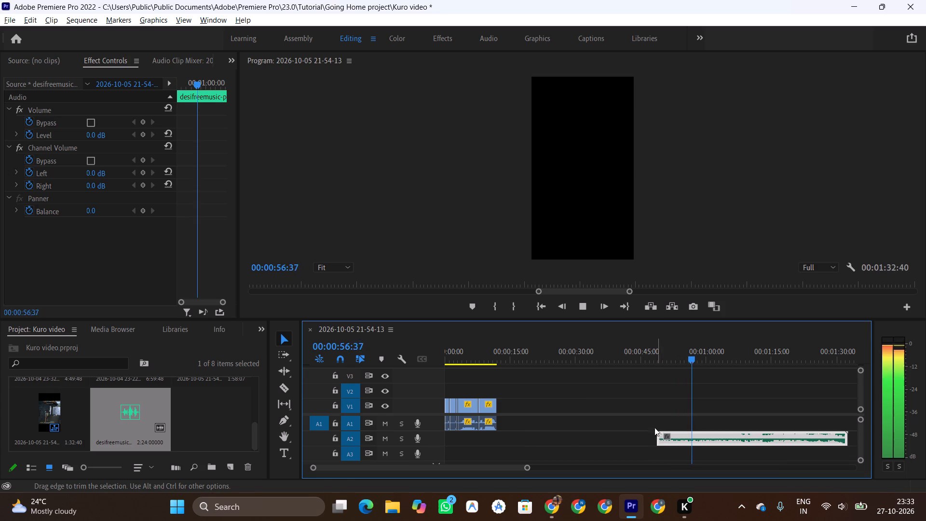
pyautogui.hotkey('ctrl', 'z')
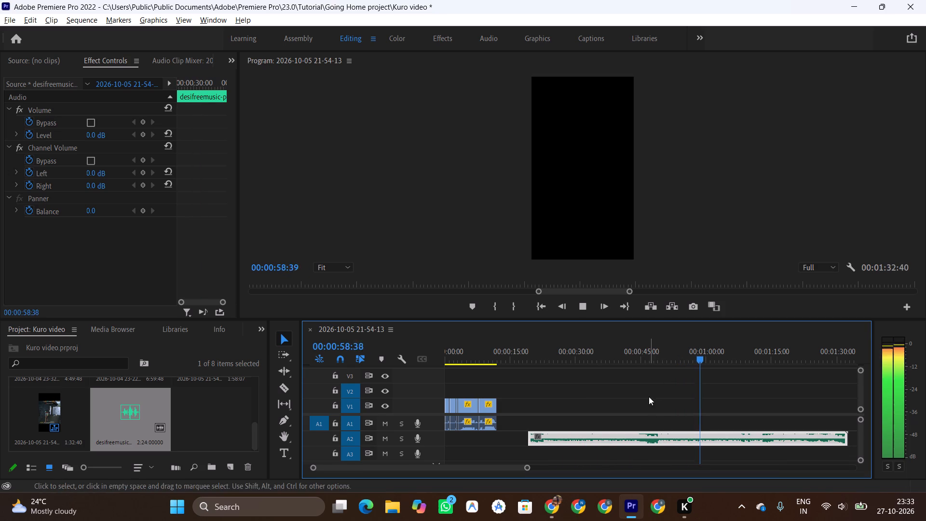
# Audition the music from about 44 s and 50 s, and trim the A2 clip's start to about the 51 s mark.
pyautogui.click(637, 361)
pyautogui.press('space')
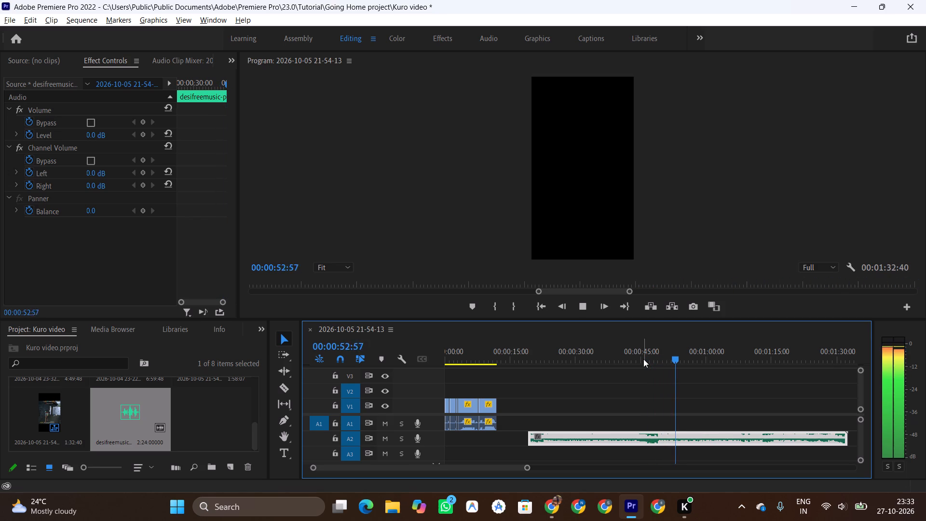
pyautogui.click(665, 361)
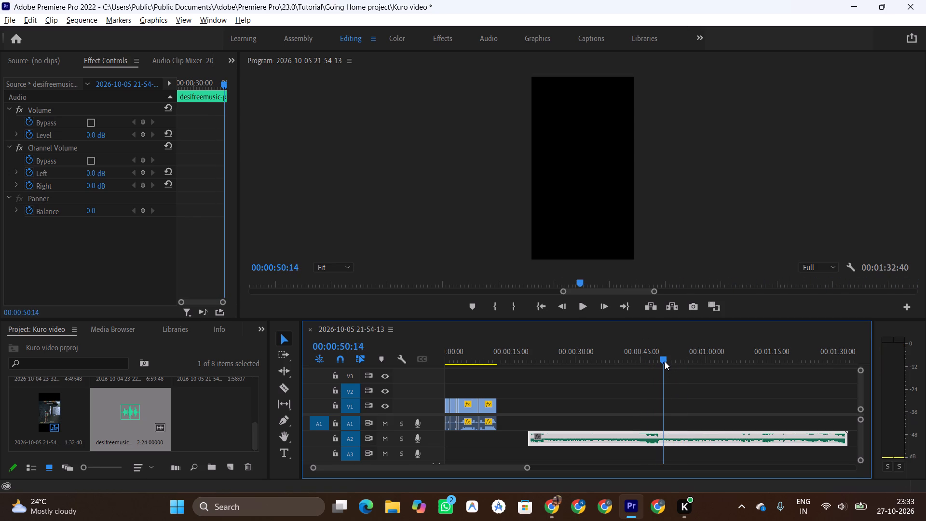
pyautogui.press('space')
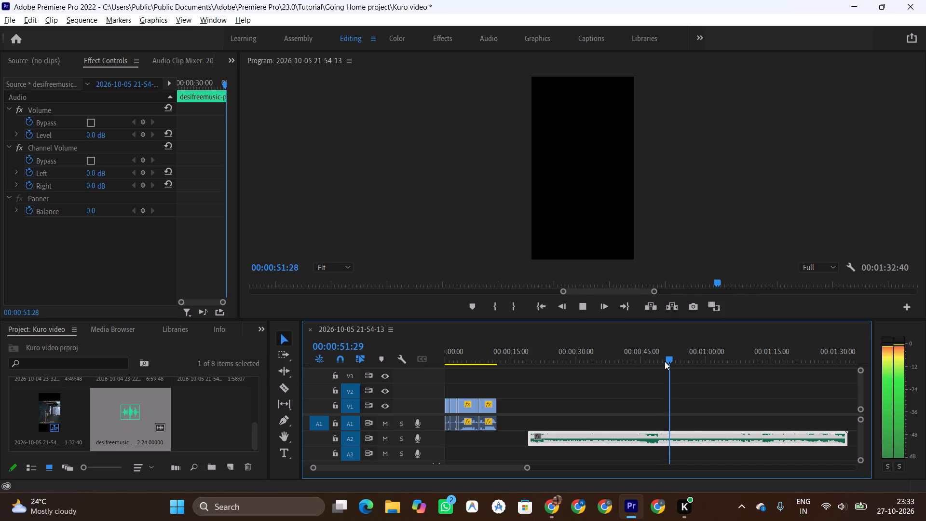
pyautogui.press('space')
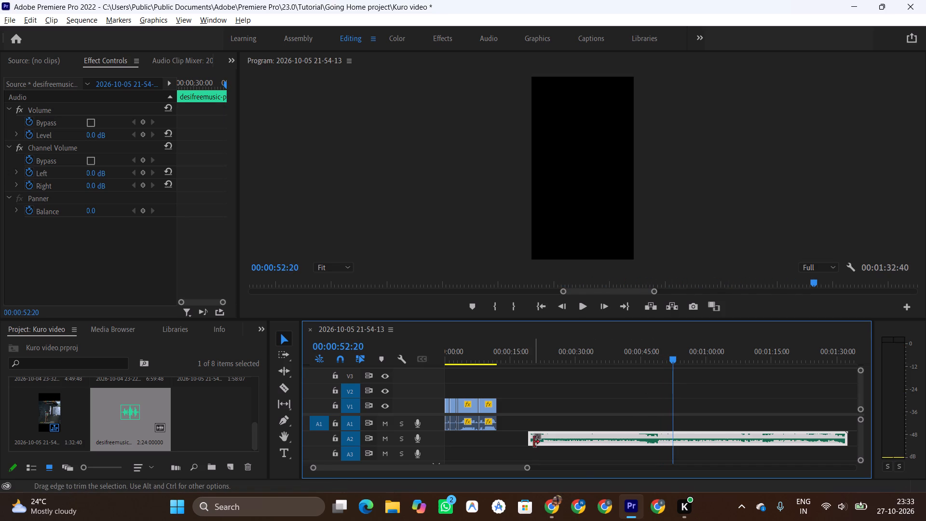
pyautogui.moveTo(530, 442); pyautogui.dragTo(675, 447)
pyautogui.press('space')
pyautogui.moveTo(672, 438); pyautogui.dragTo(665, 438)
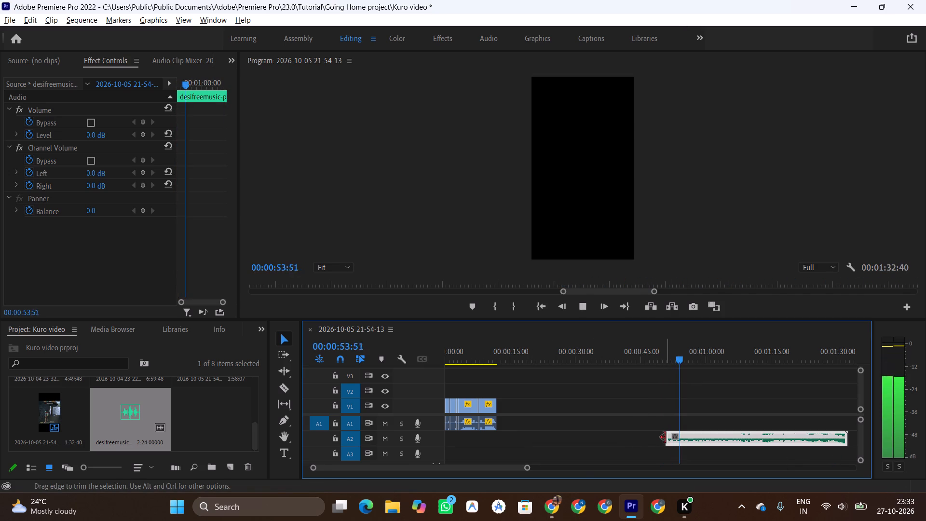
# Audition the music from its new start and trim the clip's start further to about the 52 s mark.
pyautogui.click(654, 352)
pyautogui.press('space')
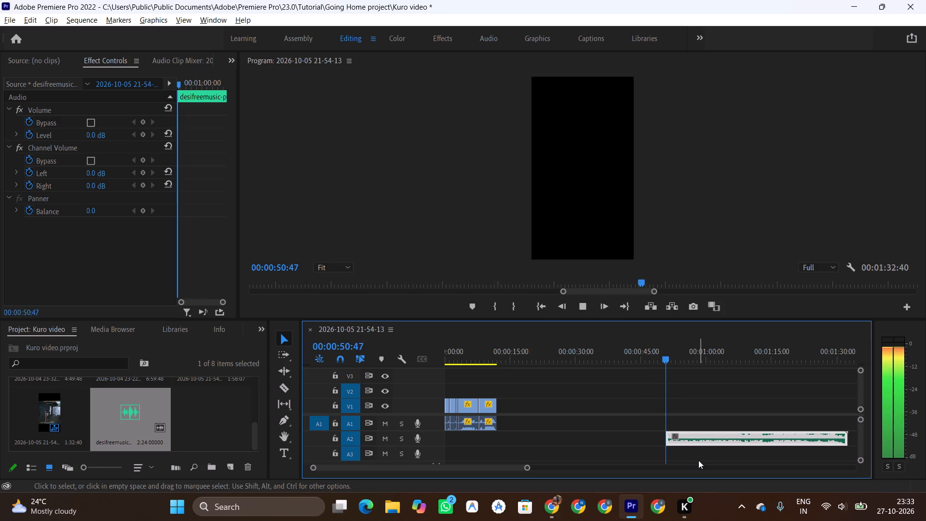
pyautogui.press('space')
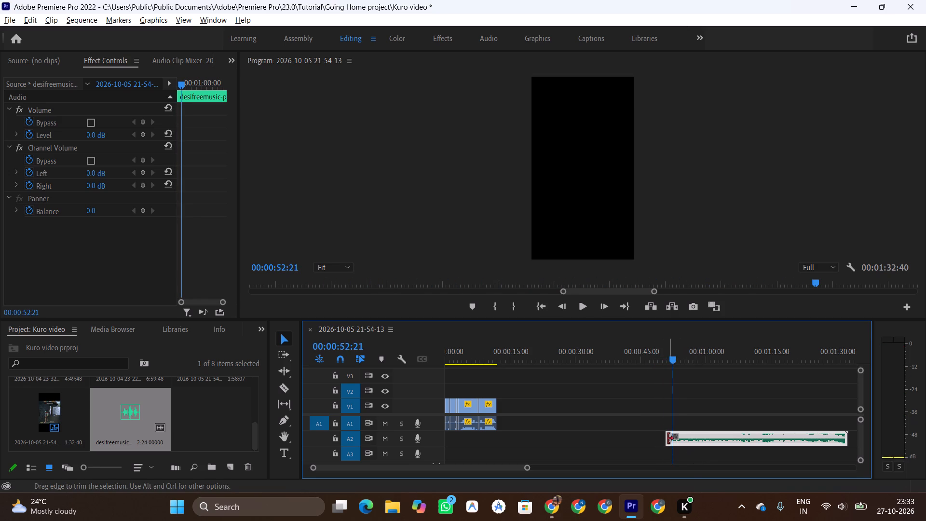
pyautogui.moveTo(667, 438); pyautogui.dragTo(673, 438)
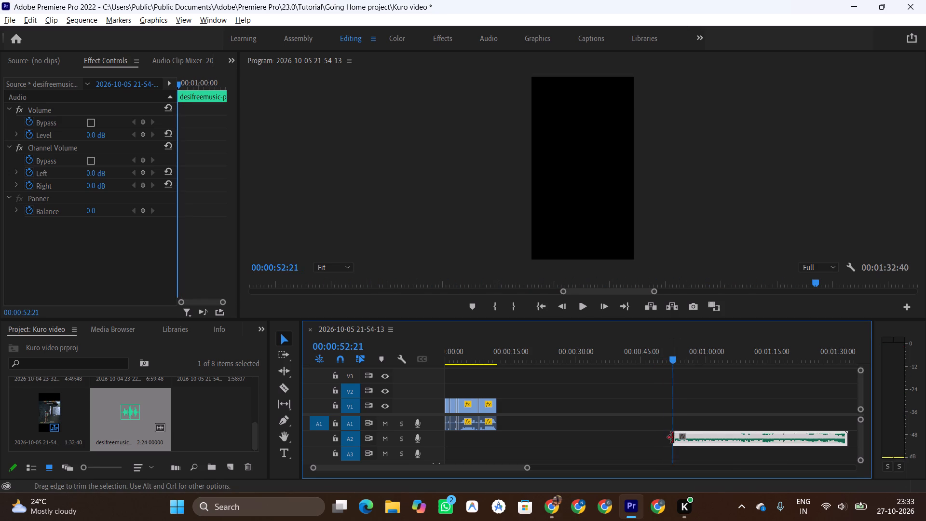
pyautogui.press('space')
# Move the music clip on A2 back to the start of the last gameplay clip, about 8 s, and audition the placement.
pyautogui.moveTo(709, 432); pyautogui.dragTo(608, 432)
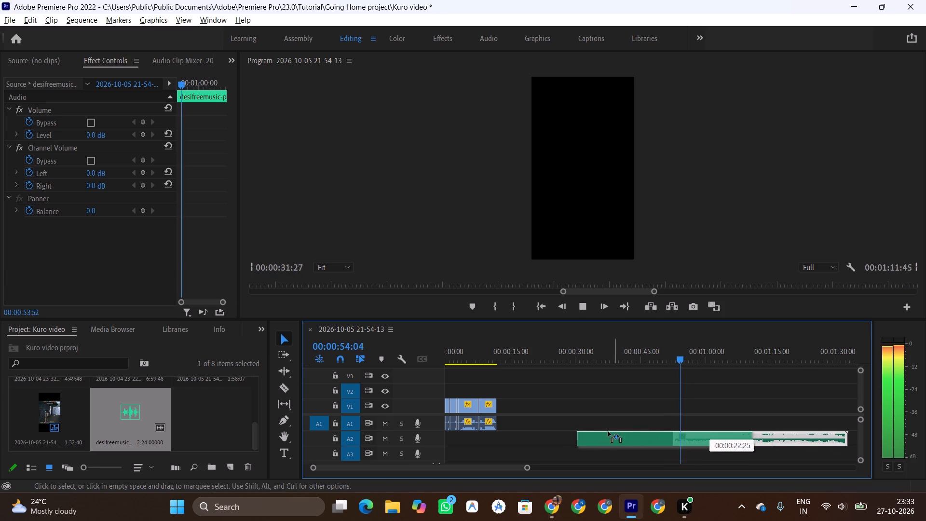
pyautogui.moveTo(608, 432); pyautogui.dragTo(521, 436)
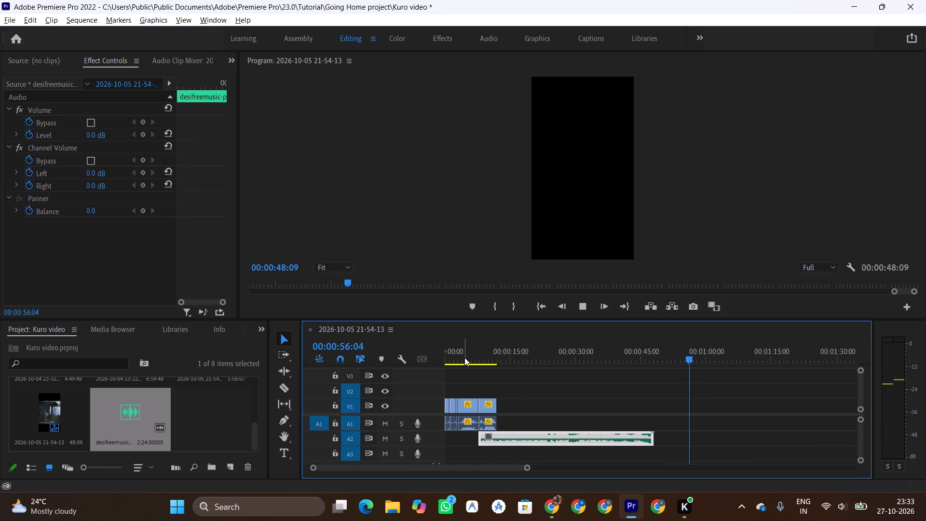
pyautogui.click(464, 357)
pyautogui.press('space')
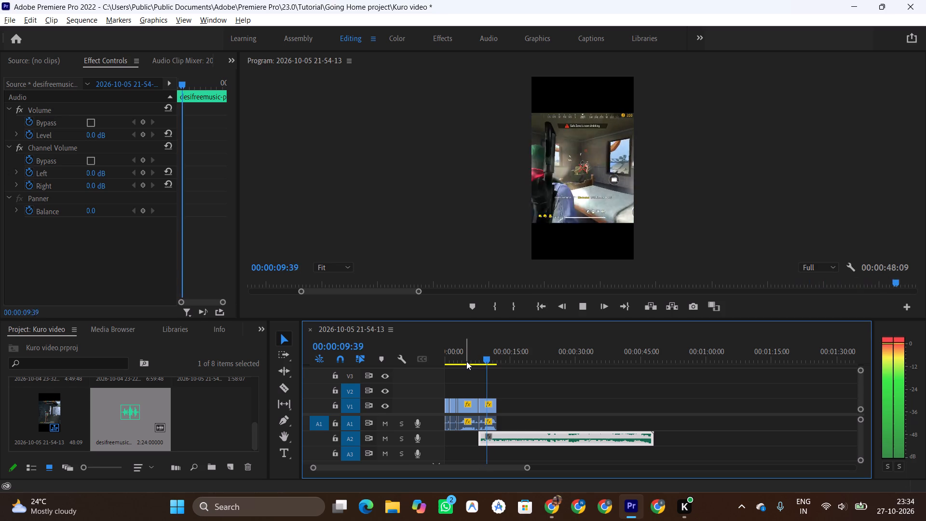
pyautogui.press('space')
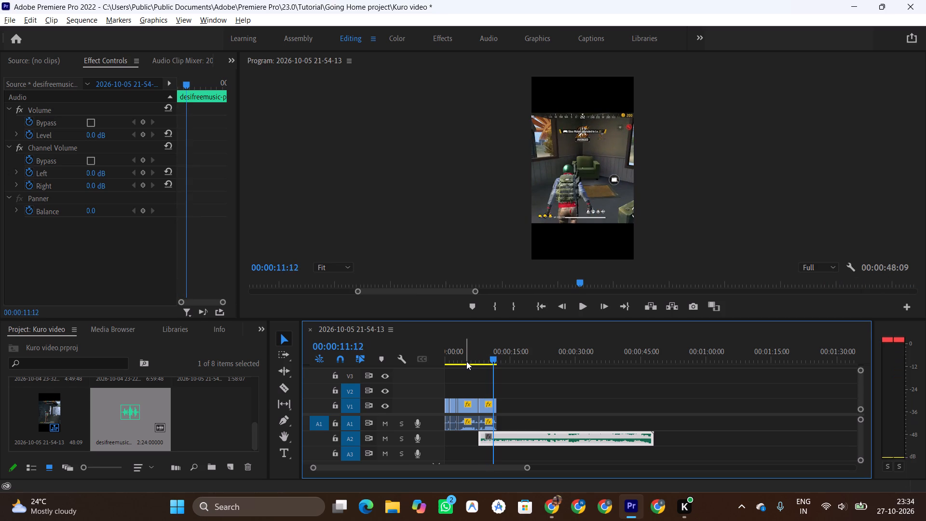
pyautogui.press('space')
pyautogui.press('space')
# Adjust the A2 music clip's audio gain by -6 dB and play it back from about 7 s.
pyautogui.click(505, 440)
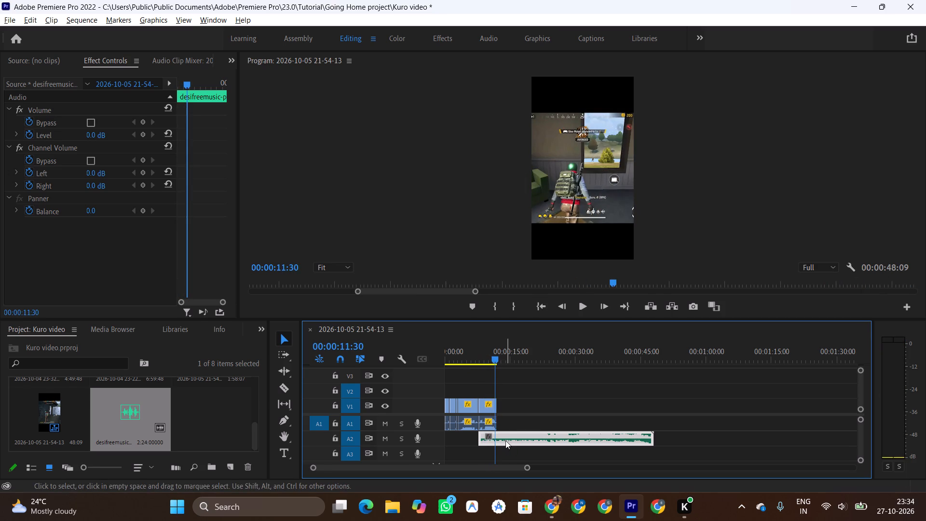
pyautogui.press('g')
pyautogui.click(476, 237)
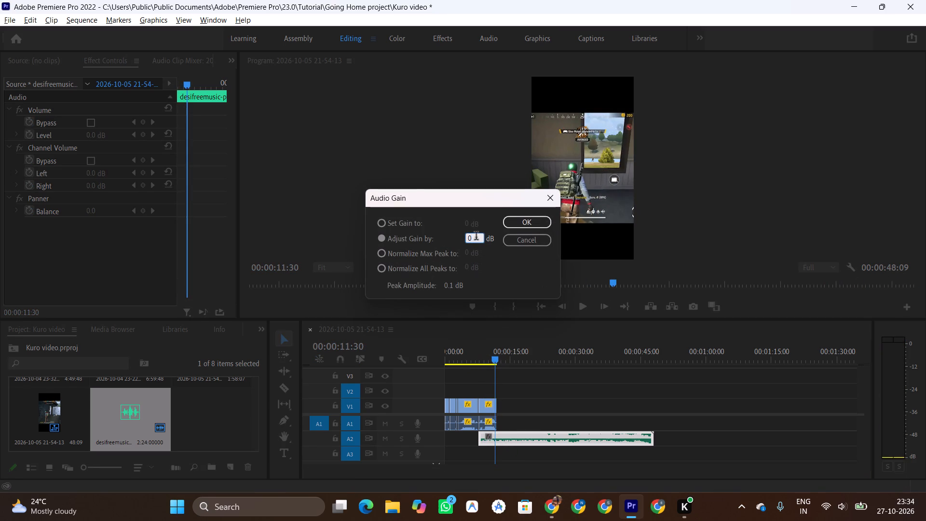
pyautogui.write('-6')
pyautogui.press('BackSpace')
pyautogui.press('BackSpace')
pyautogui.press('BackSpace')
pyautogui.press('BackSpace')
pyautogui.press('BackSpace')
pyautogui.write('-6')
pyautogui.press('Return')
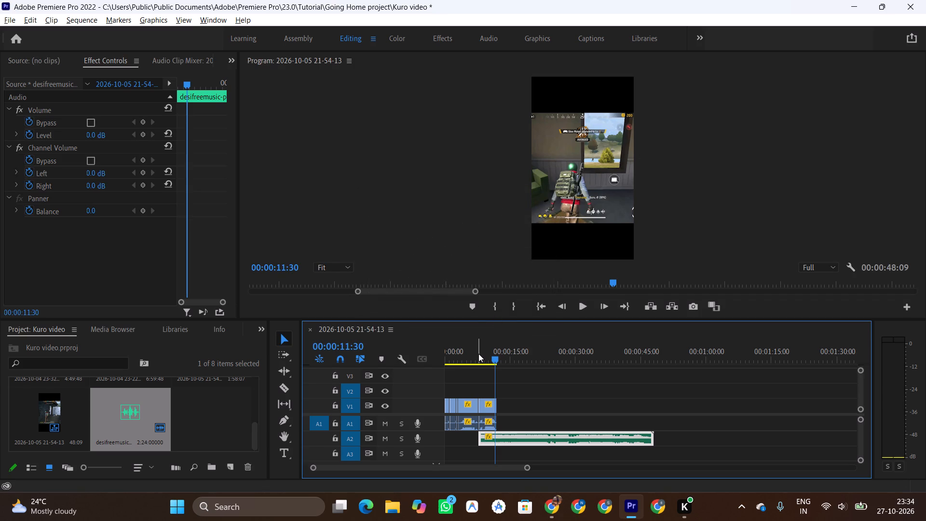
pyautogui.click(478, 354)
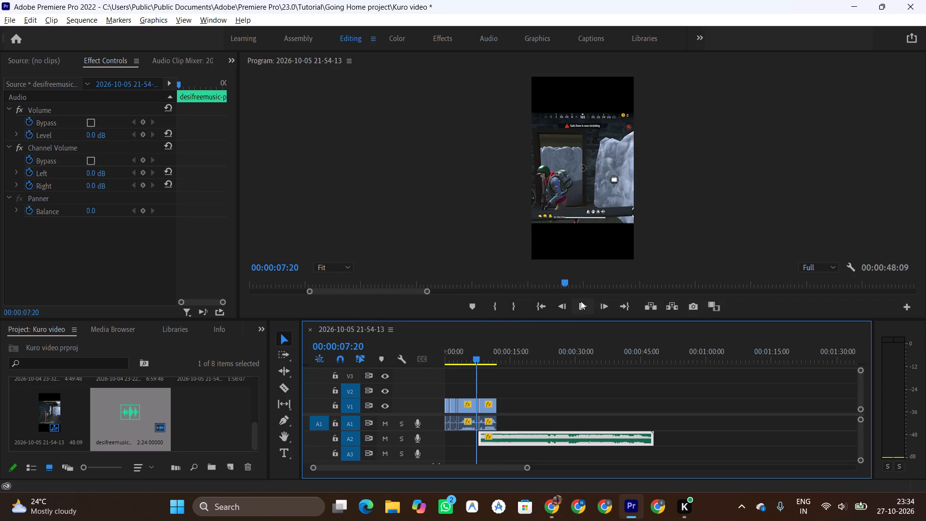
pyautogui.click(581, 301)
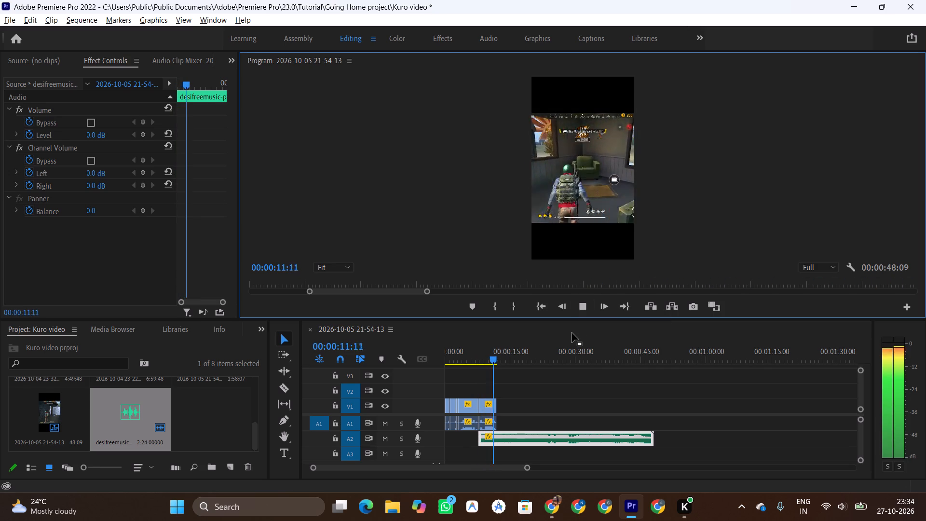
pyautogui.press('space')
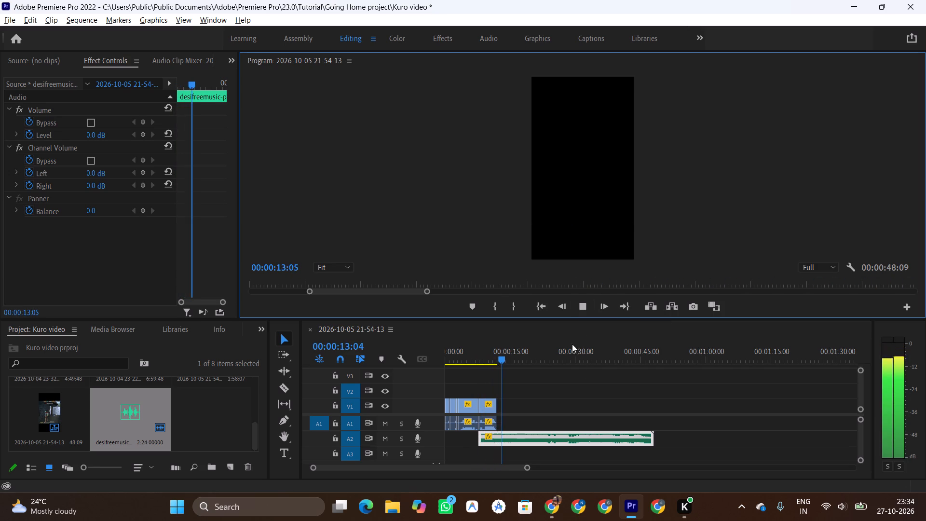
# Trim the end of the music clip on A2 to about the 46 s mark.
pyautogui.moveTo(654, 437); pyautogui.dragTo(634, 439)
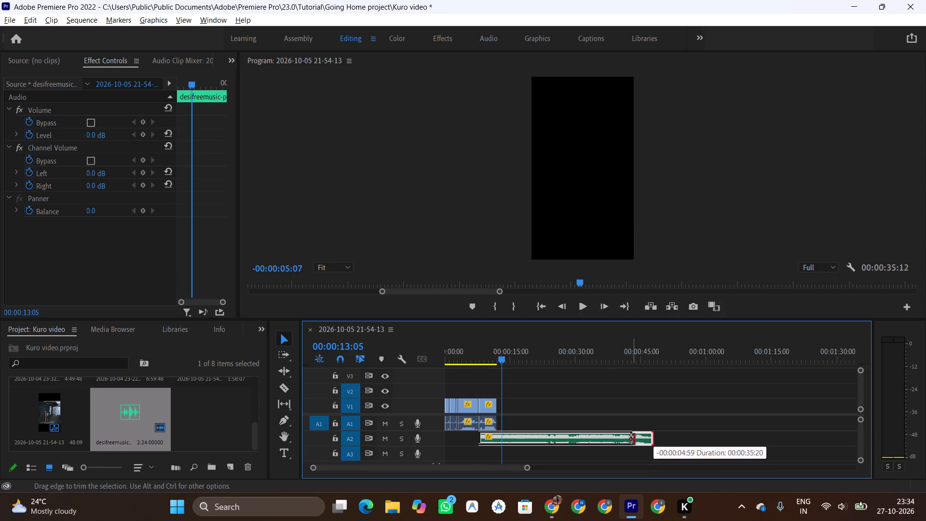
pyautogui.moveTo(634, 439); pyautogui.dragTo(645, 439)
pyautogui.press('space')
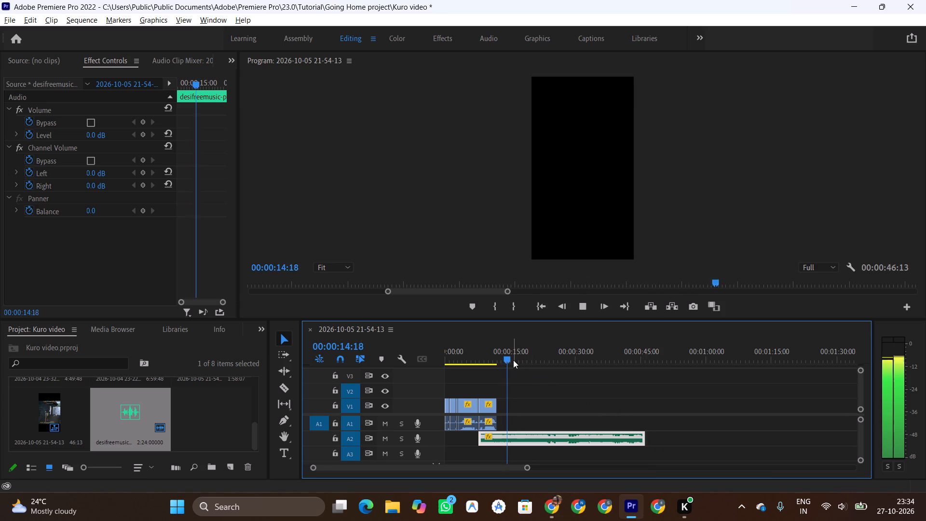
# Audition the music clip at several points between about 20 s and 37 s.
pyautogui.moveTo(511, 360); pyautogui.dragTo(533, 365)
pyautogui.press('space')
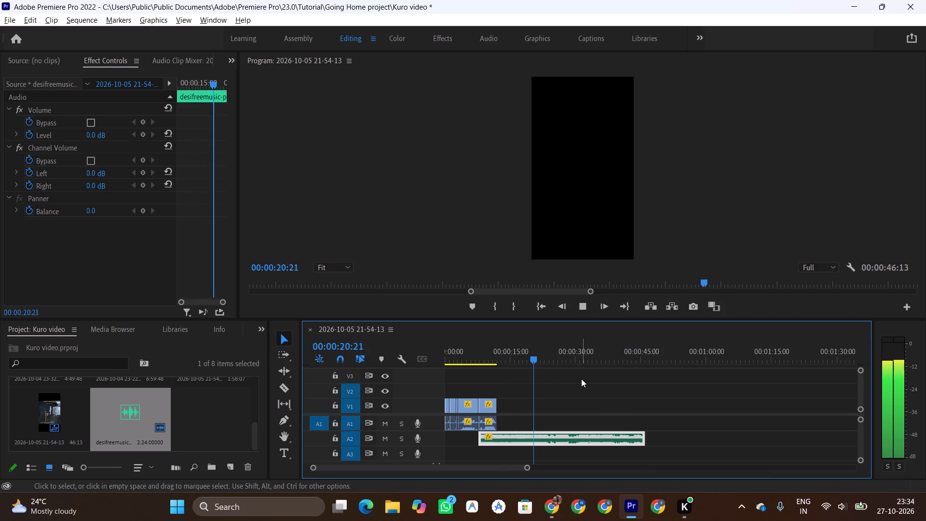
pyautogui.moveTo(542, 361); pyautogui.dragTo(556, 363)
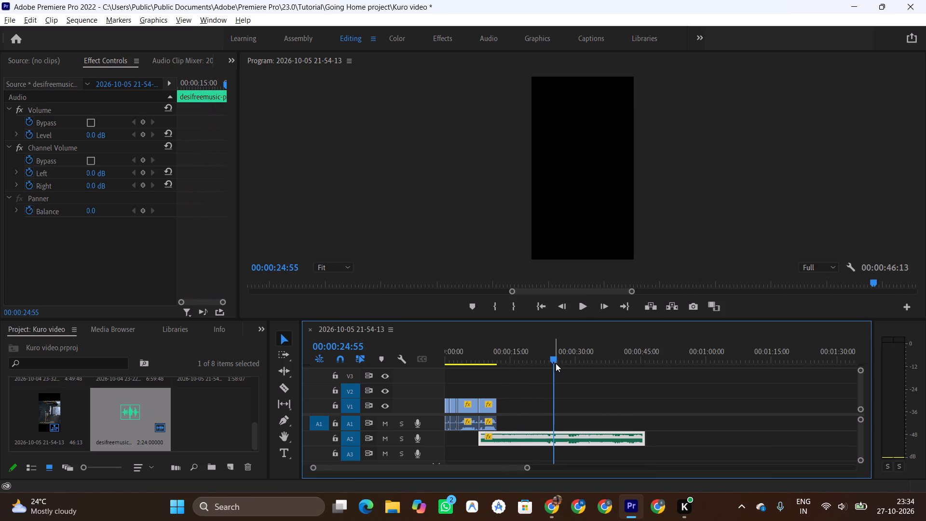
pyautogui.press('space')
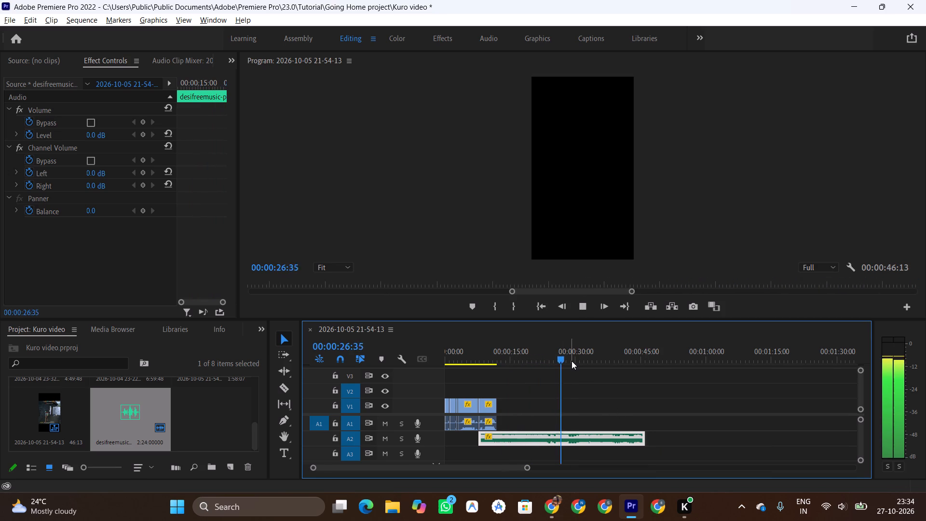
pyautogui.click(572, 361)
pyautogui.press('space')
pyautogui.press('space')
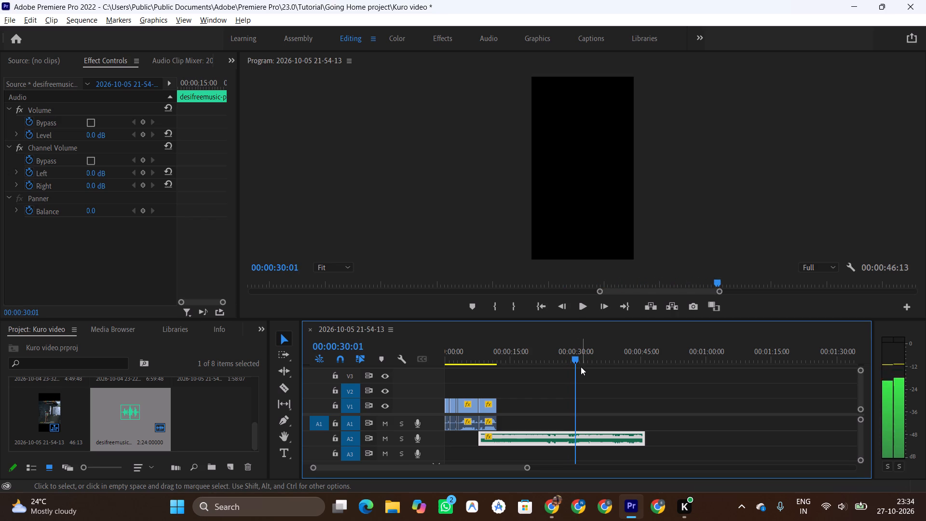
pyautogui.press('space')
pyautogui.moveTo(586, 361); pyautogui.dragTo(600, 361)
pyautogui.click(608, 361)
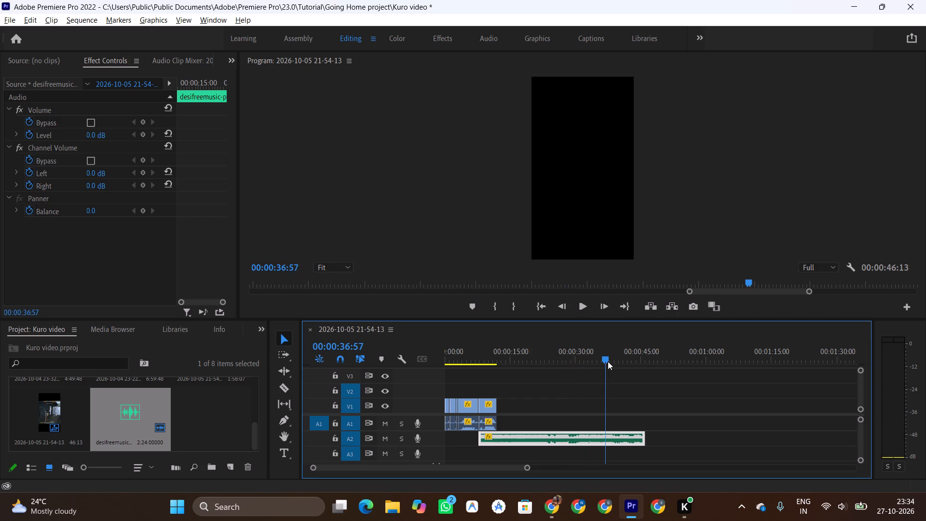
pyautogui.press('space')
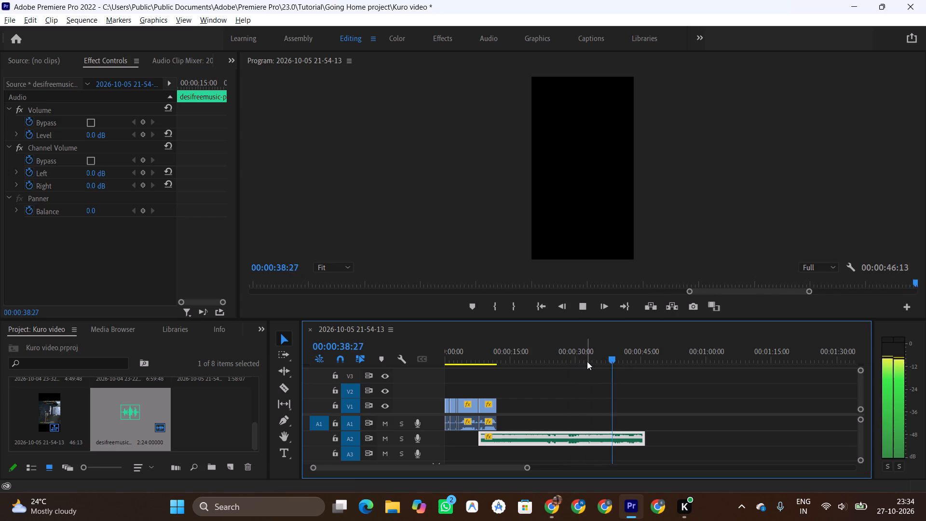
pyautogui.click(586, 361)
pyautogui.press('space')
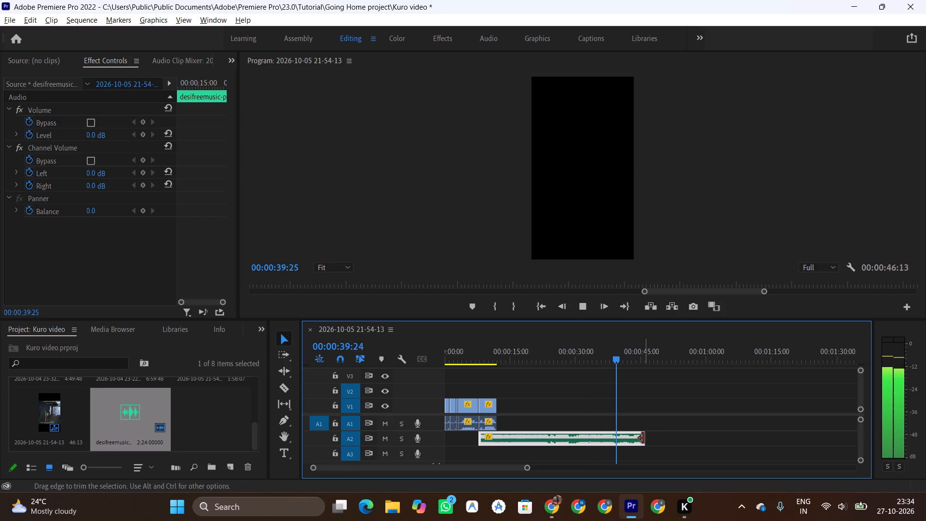
# Trim the end of the music clip on A2 to the end of the last gameplay clip, at about 12 s.
pyautogui.moveTo(644, 438); pyautogui.dragTo(498, 446)
# Play the edit from about 3 s through the section with music to check how the soundtrack fits the gameplay.
pyautogui.click(459, 348)
pyautogui.press('space')
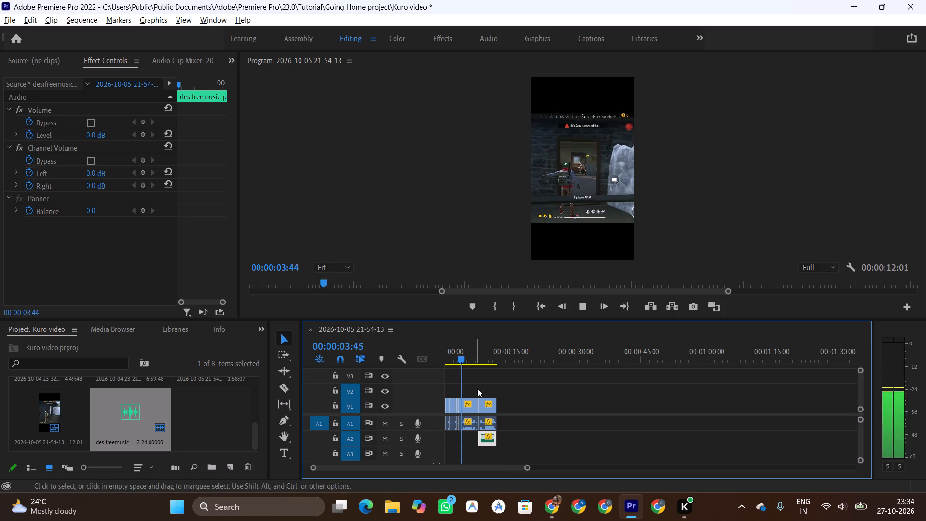
pyautogui.moveTo(526, 468); pyautogui.dragTo(493, 478)
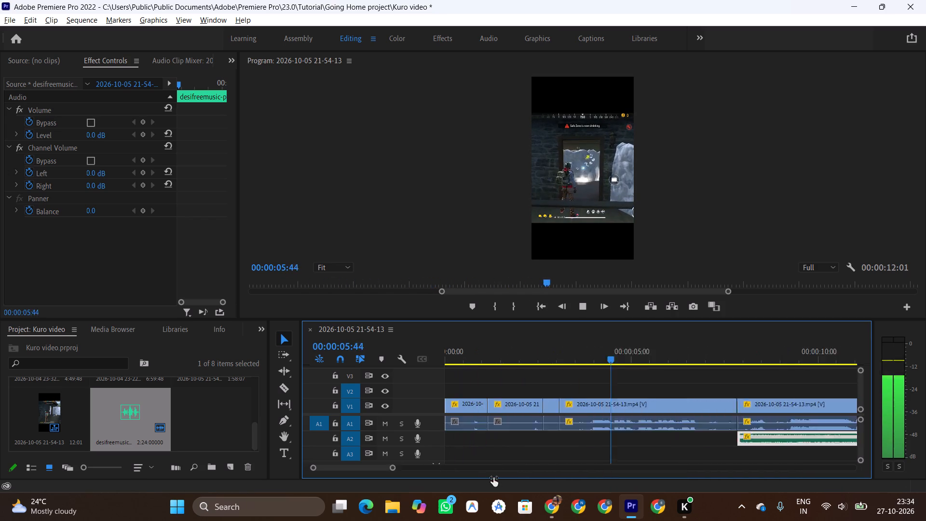
pyautogui.moveTo(493, 478); pyautogui.dragTo(521, 481)
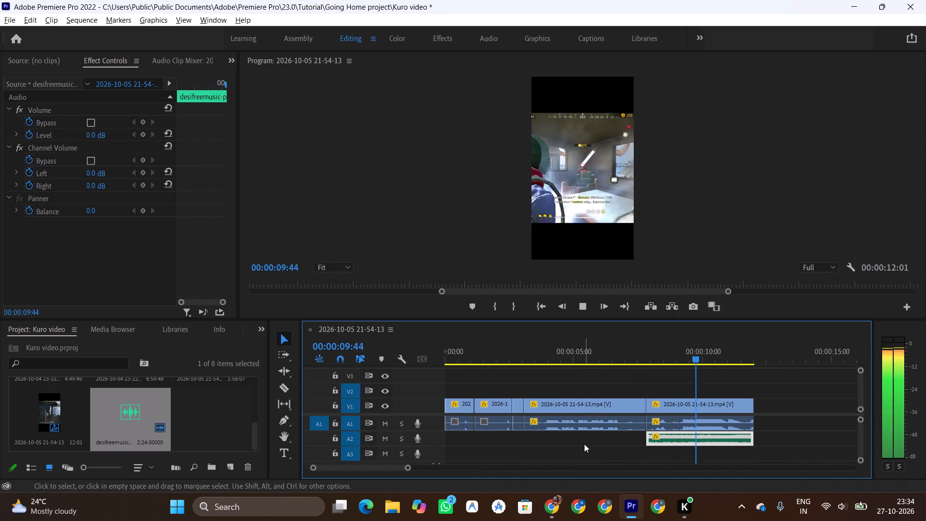
pyautogui.press('space')
pyautogui.press('space')
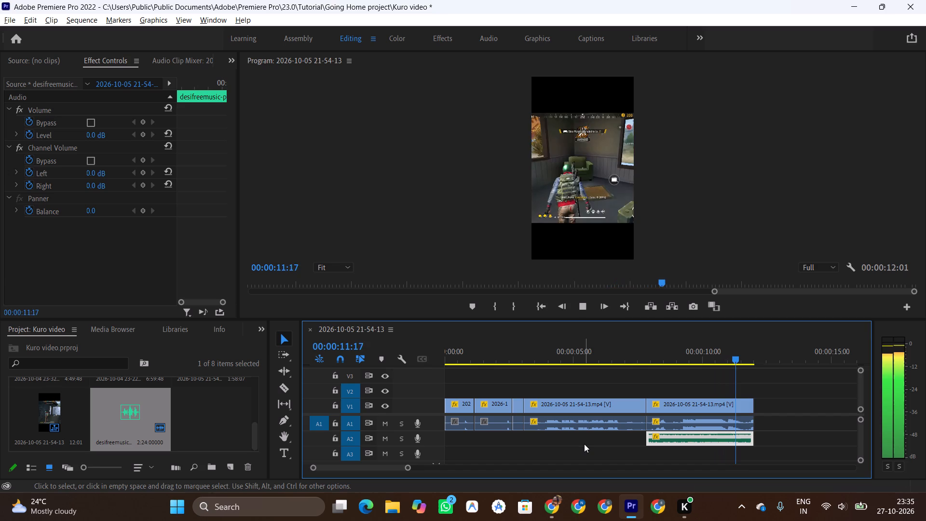
pyautogui.press('space')
pyautogui.press('space')
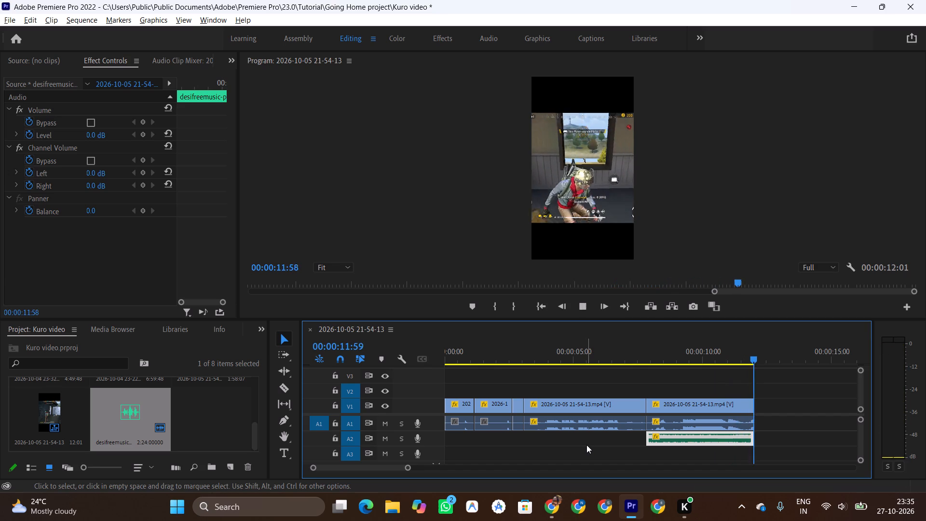
pyautogui.press('space')
pyautogui.press('space')
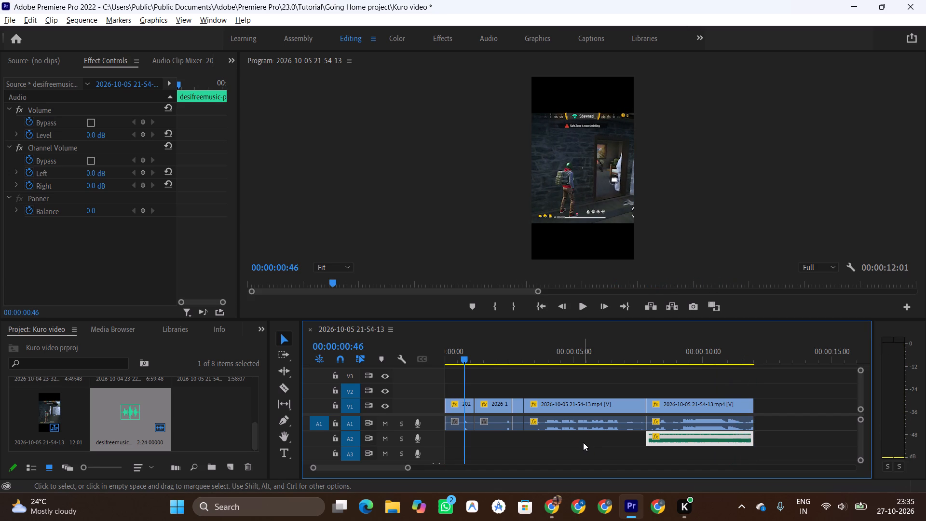
# Switch to Chrome, audition Deep low-end reverse whoosh #2 in the Pixabay results, and download it.
pyautogui.click(560, 510)
pyautogui.click(310, 312)
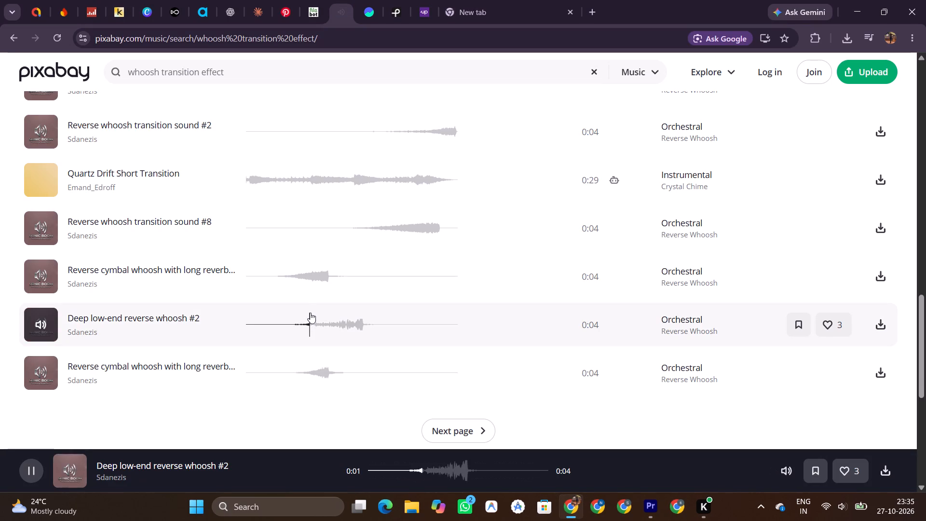
pyautogui.press('space')
pyautogui.scroll(2, 311, 300)
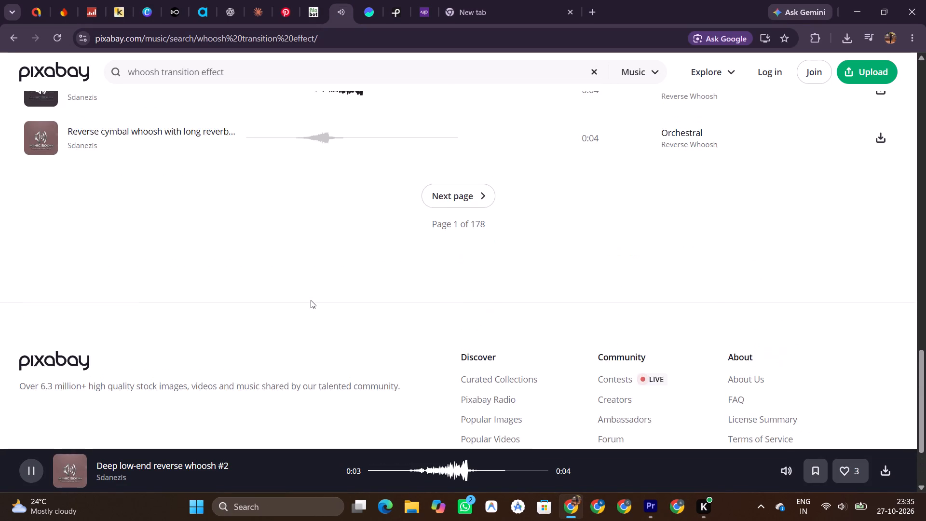
pyautogui.scroll(3, 311, 300)
pyautogui.click(276, 271)
pyautogui.press('space')
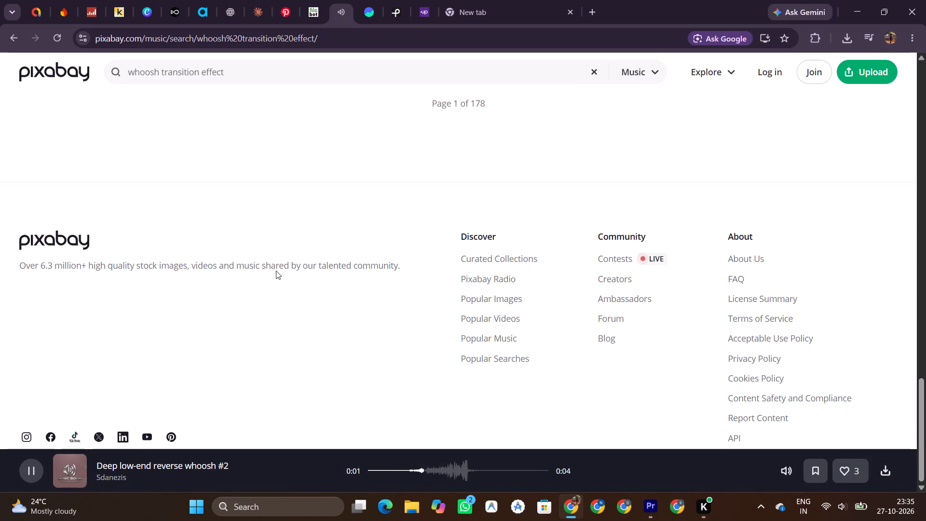
pyautogui.scroll(7, 276, 271)
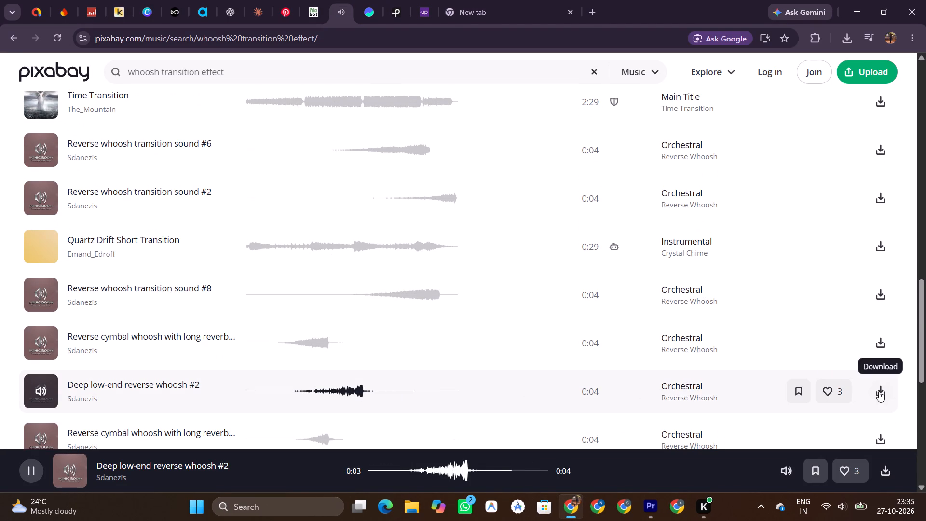
pyautogui.click(880, 391)
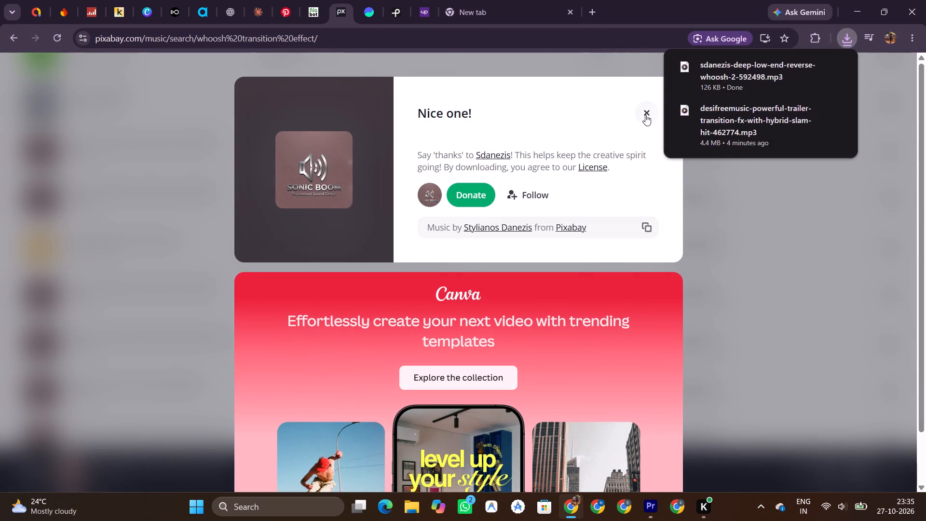
pyautogui.click(645, 115)
# Return to Premiere Pro and import the downloaded sdanezis deep low-end reverse whoosh audio file into the project.
pyautogui.click(649, 504)
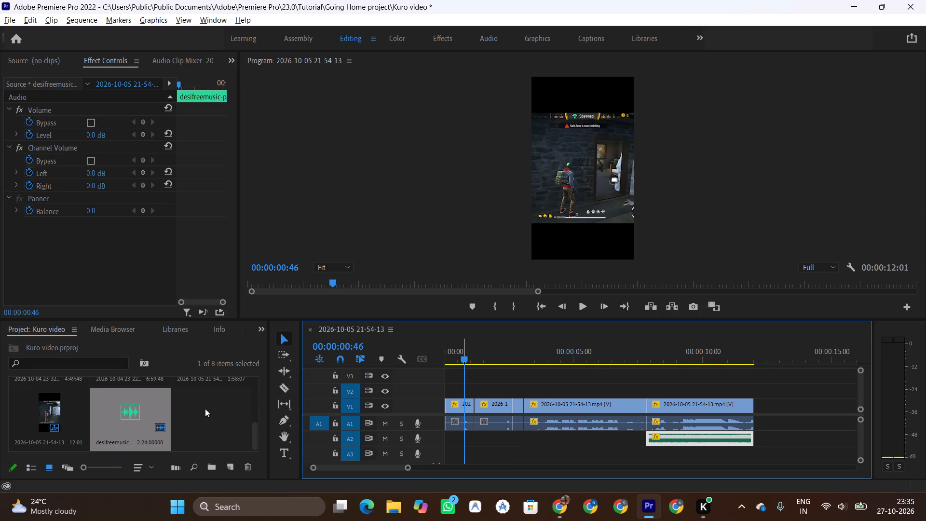
pyautogui.doubleClick(205, 398)
pyautogui.doubleClick(206, 398)
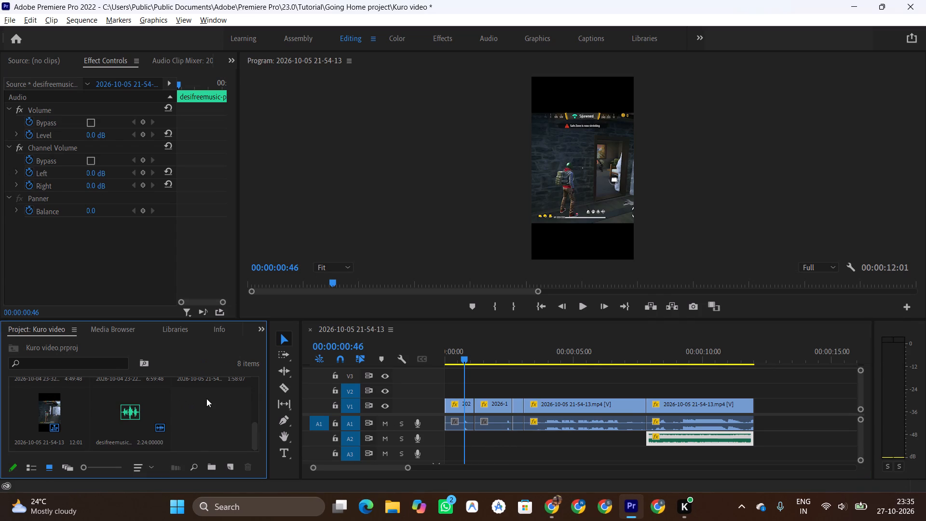
pyautogui.click(172, 216)
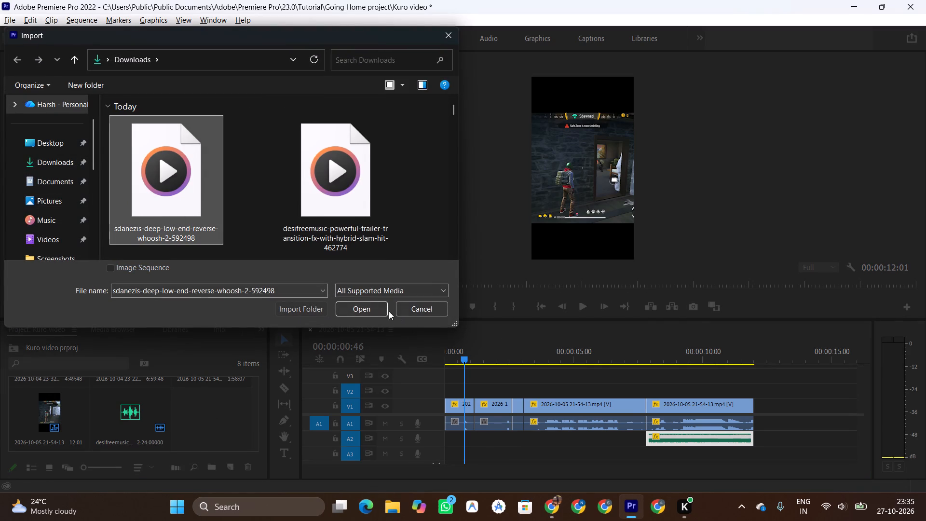
pyautogui.click(375, 309)
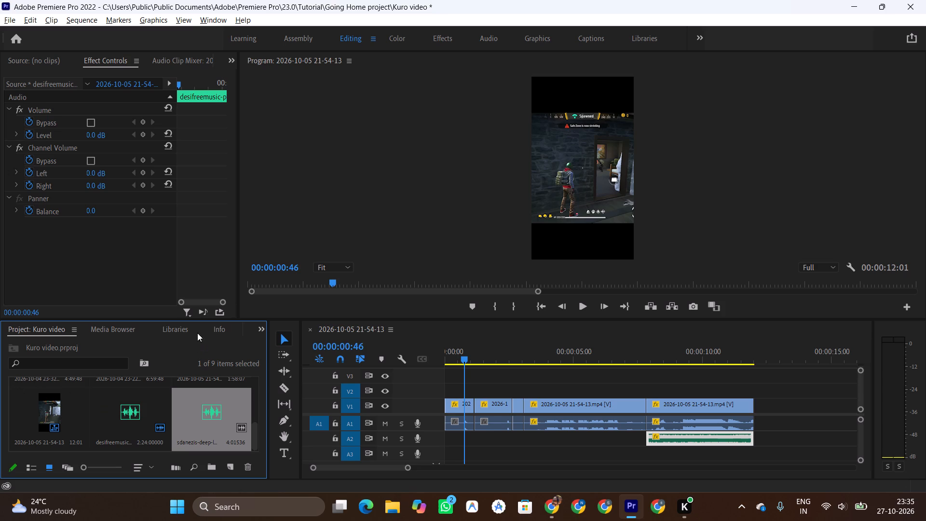
# Show the project items as a list sorted by name in ascending order and locate the imported whoosh sound.
pyautogui.click(36, 465)
pyautogui.scroll(-1, 121, 422)
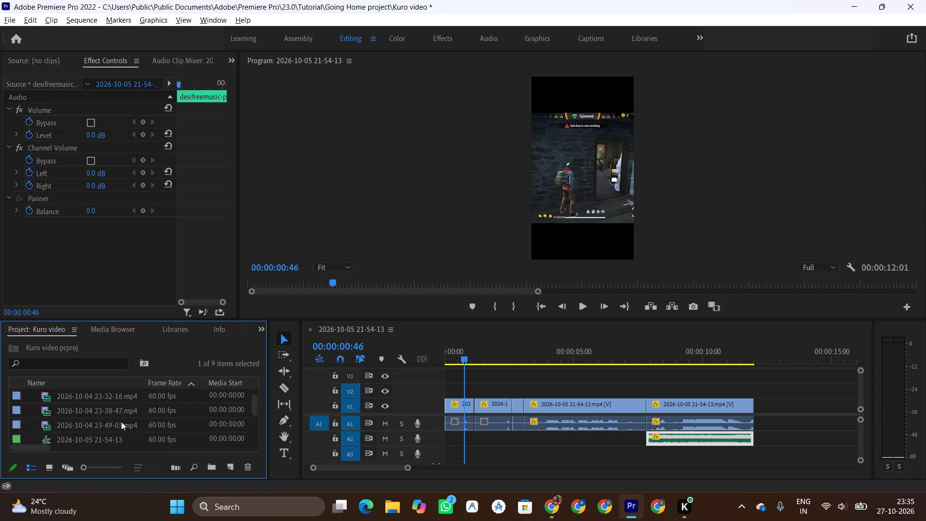
pyautogui.scroll(-5, 121, 422)
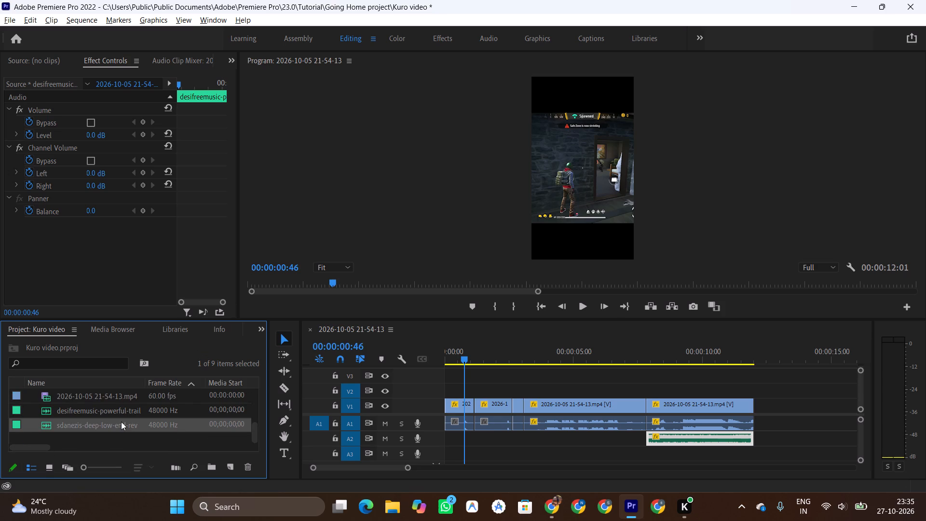
pyautogui.scroll(13, 95, 383)
pyautogui.click(29, 385)
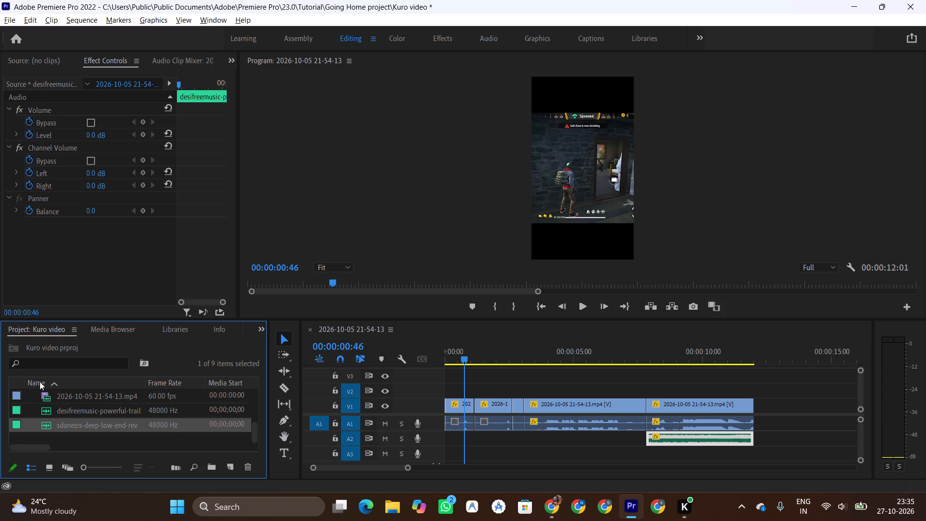
pyautogui.click(48, 381)
pyautogui.scroll(5, 84, 415)
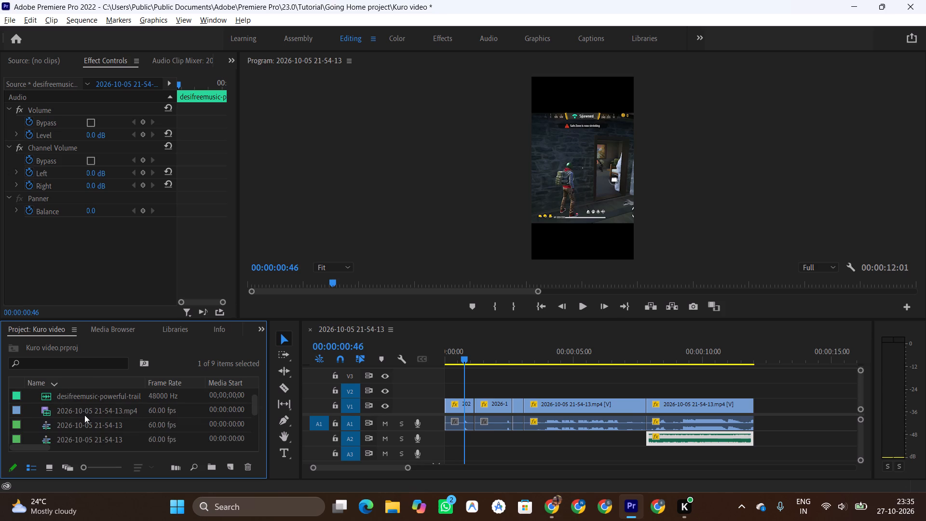
pyautogui.scroll(7, 66, 405)
pyautogui.click(51, 380)
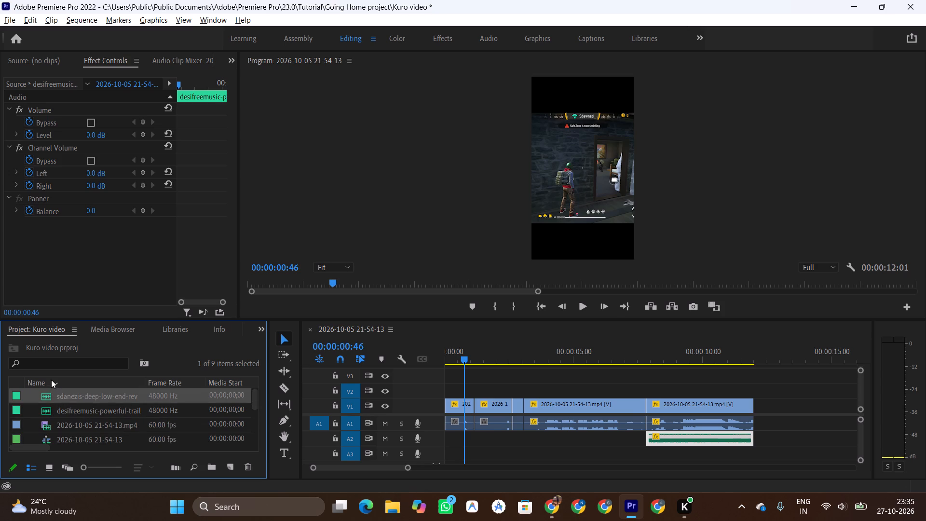
pyautogui.scroll(-6, 90, 414)
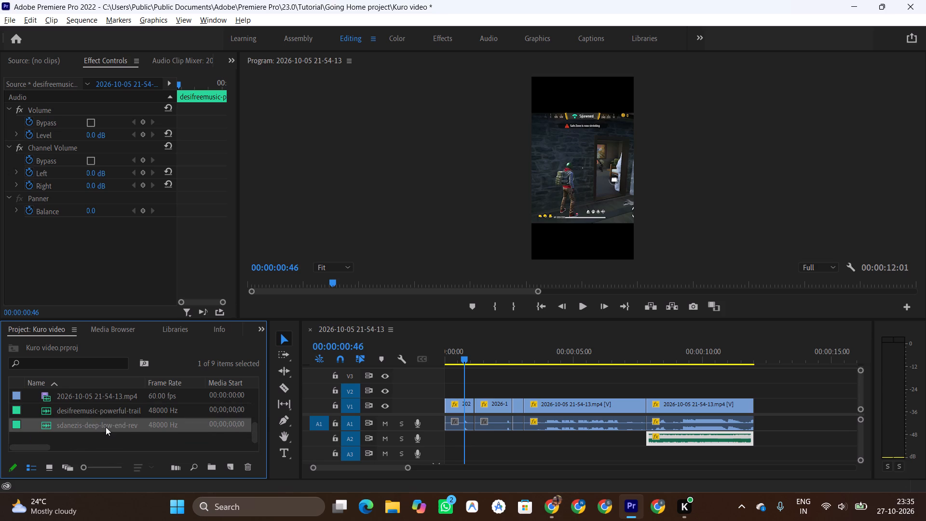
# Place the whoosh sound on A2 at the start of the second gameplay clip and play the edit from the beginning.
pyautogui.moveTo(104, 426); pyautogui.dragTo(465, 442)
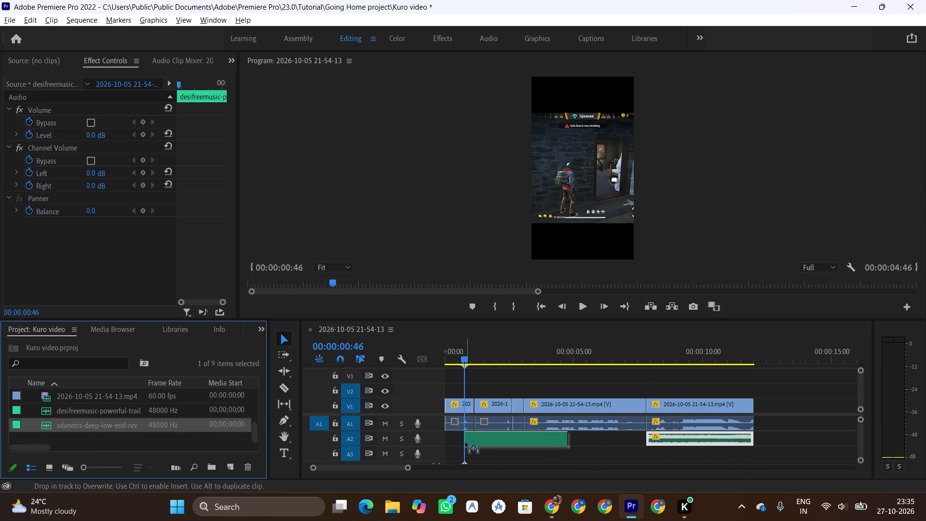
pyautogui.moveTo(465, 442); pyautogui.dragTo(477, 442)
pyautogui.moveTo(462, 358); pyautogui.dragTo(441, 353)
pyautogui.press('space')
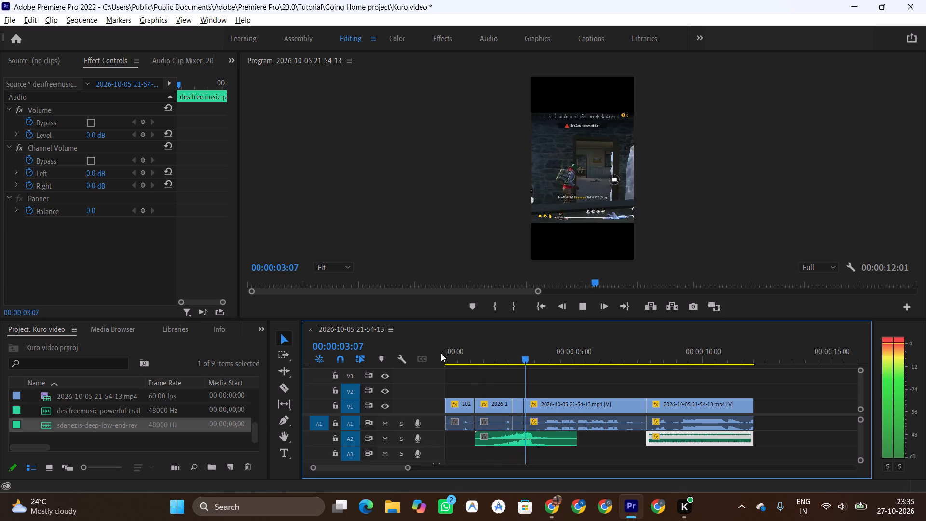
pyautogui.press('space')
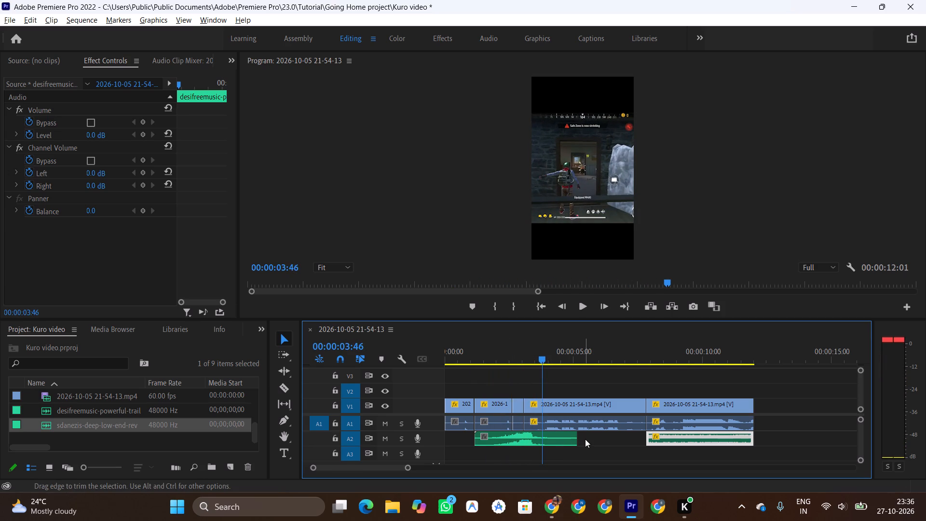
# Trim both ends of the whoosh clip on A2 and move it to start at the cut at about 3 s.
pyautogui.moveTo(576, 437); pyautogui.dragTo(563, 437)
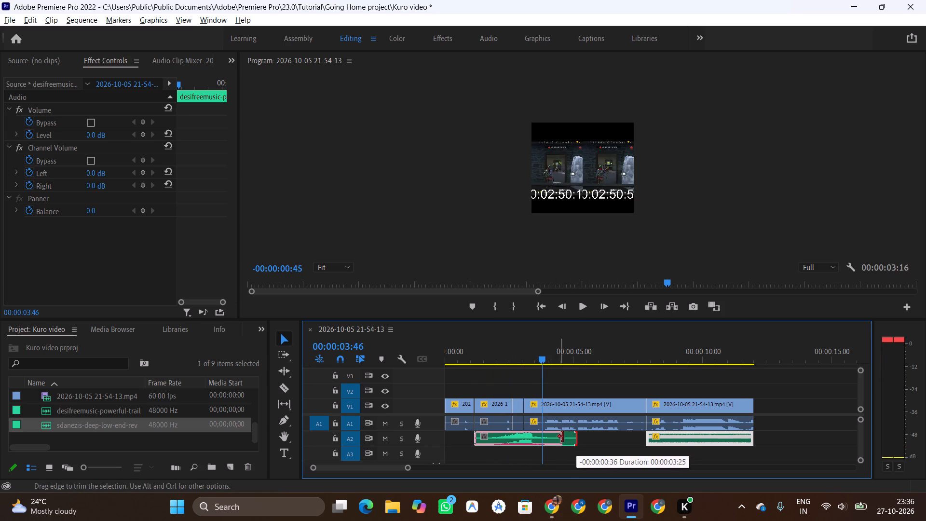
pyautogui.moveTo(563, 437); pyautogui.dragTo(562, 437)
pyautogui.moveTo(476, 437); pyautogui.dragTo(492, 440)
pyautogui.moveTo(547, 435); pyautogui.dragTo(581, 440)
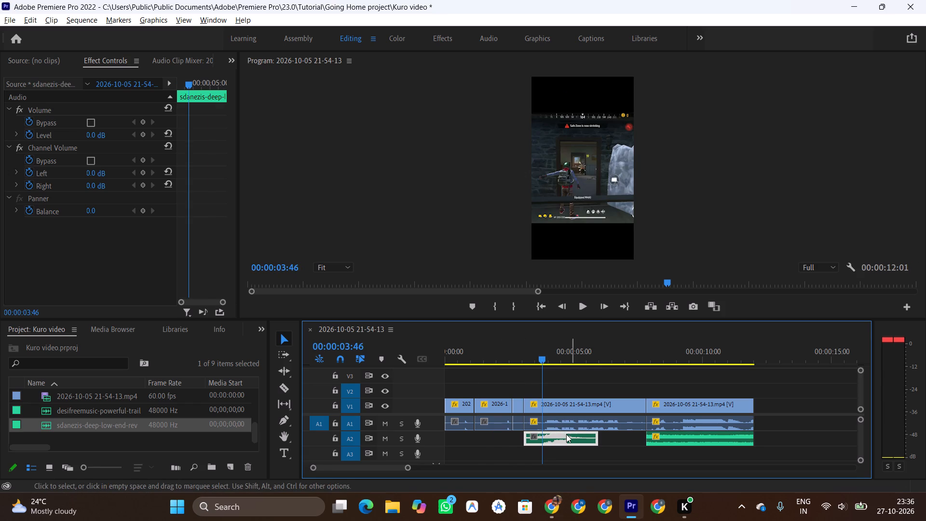
# Play the edit from just before the whoosh clip and from about 2 s to check the sound's timing.
pyautogui.click(517, 359)
pyautogui.press('space')
pyautogui.press('space')
pyautogui.press('space')
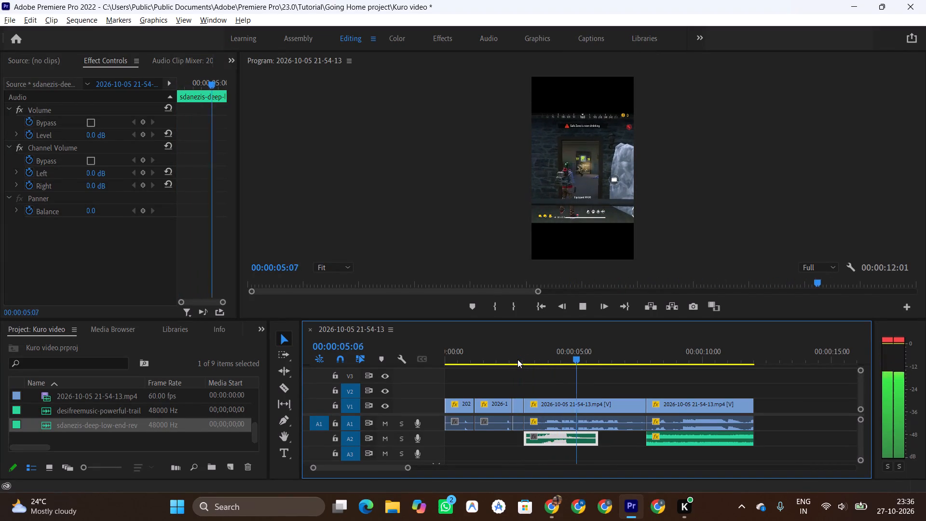
pyautogui.press('space')
pyautogui.click(492, 352)
pyautogui.press('space')
pyautogui.press('space')
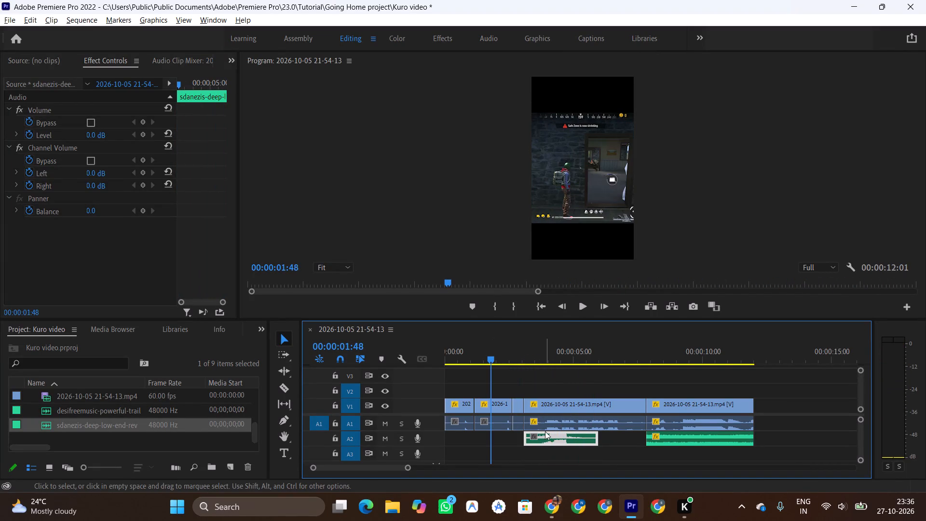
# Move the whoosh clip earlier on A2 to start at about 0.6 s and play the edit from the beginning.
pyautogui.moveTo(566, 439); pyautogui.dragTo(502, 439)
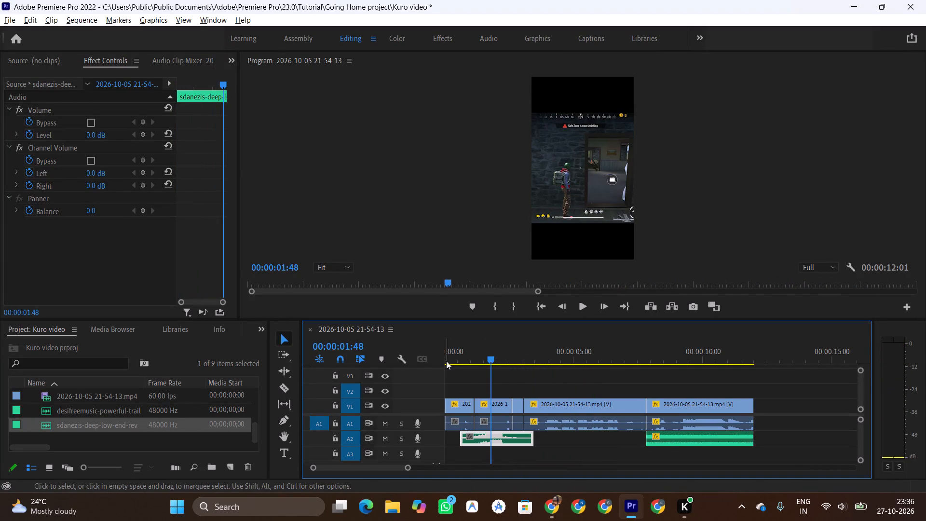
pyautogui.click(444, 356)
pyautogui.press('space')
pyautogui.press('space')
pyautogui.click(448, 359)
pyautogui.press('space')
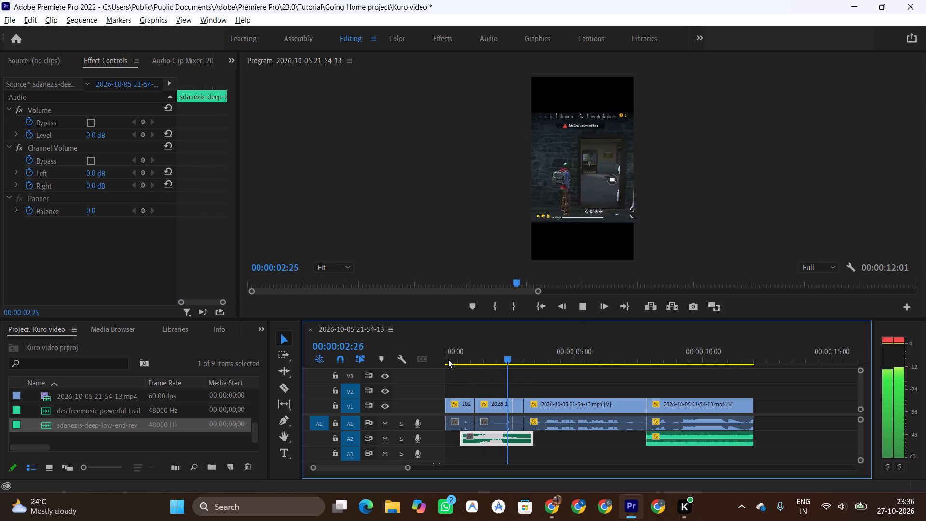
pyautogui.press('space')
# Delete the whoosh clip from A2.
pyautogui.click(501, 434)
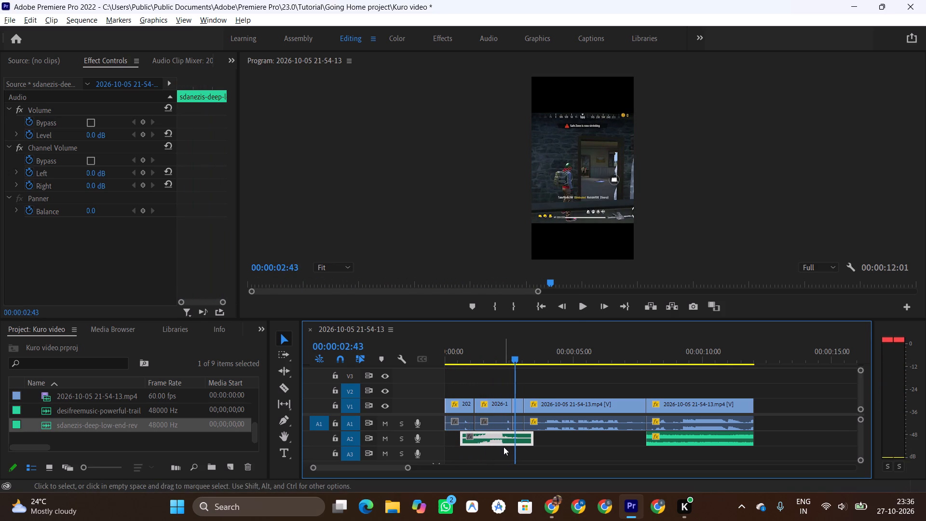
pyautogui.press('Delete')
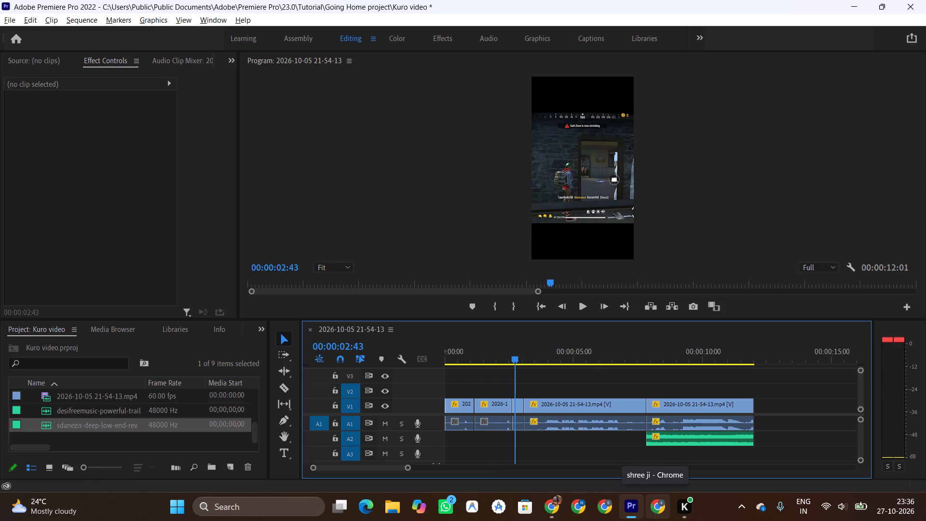
# Play the last gameplay clip with its music from about 7.7 s to about 10 s.
pyautogui.click(644, 347)
pyautogui.click(583, 307)
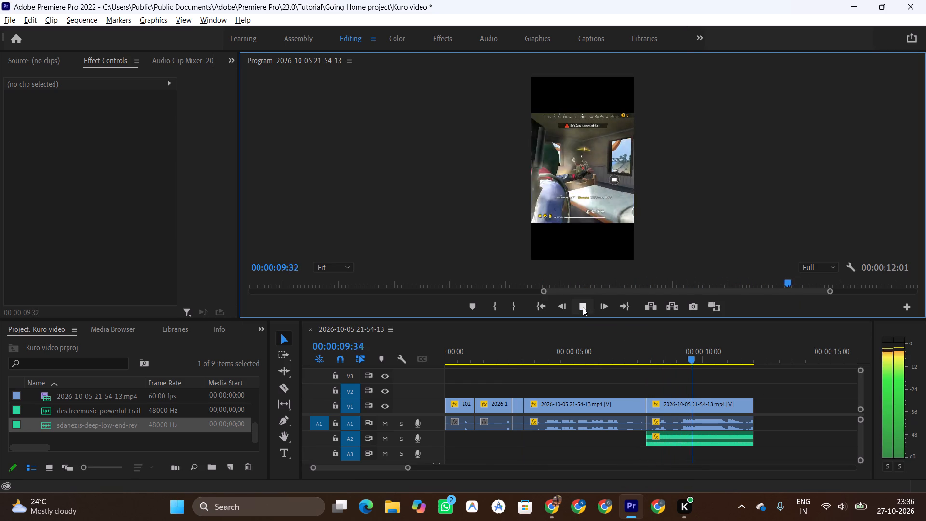
pyautogui.click(583, 307)
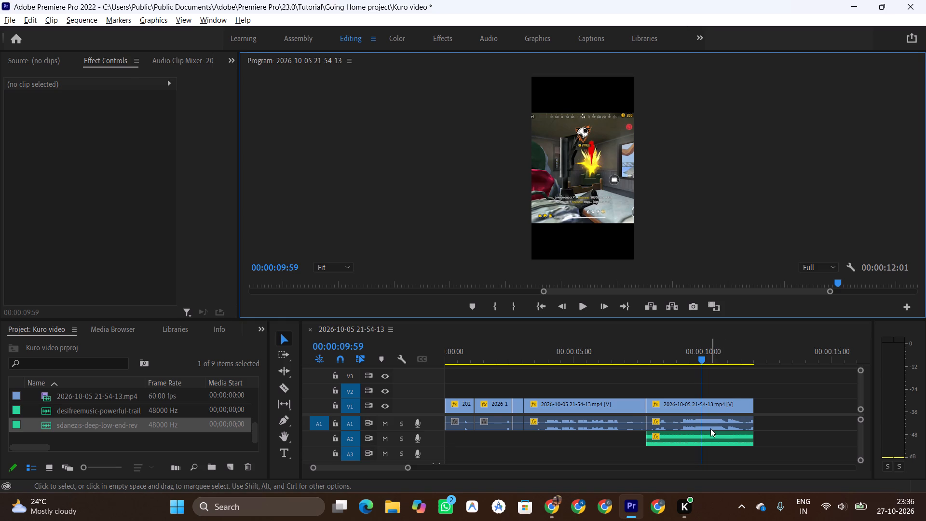
# Lock audio track A2, which holds the music clip.
pyautogui.click(705, 425)
pyautogui.click(701, 447)
pyautogui.click(684, 437)
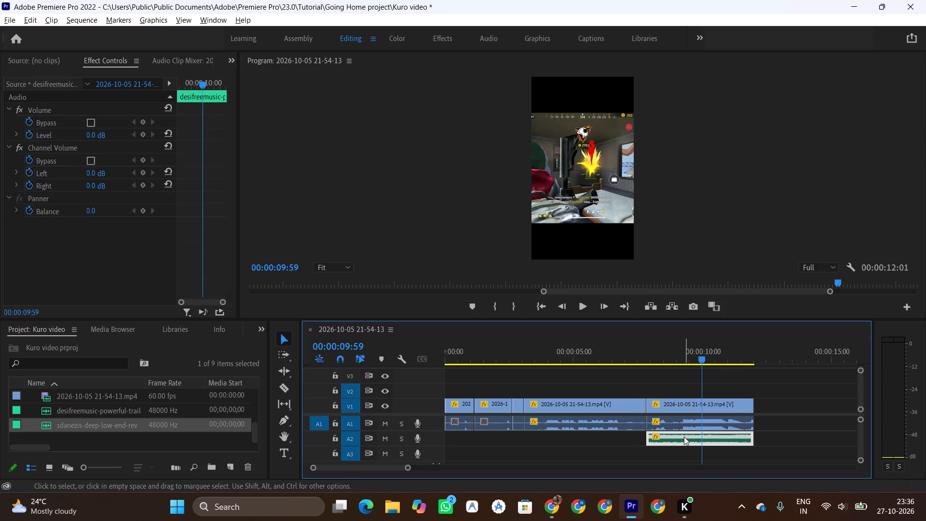
pyautogui.click(331, 439)
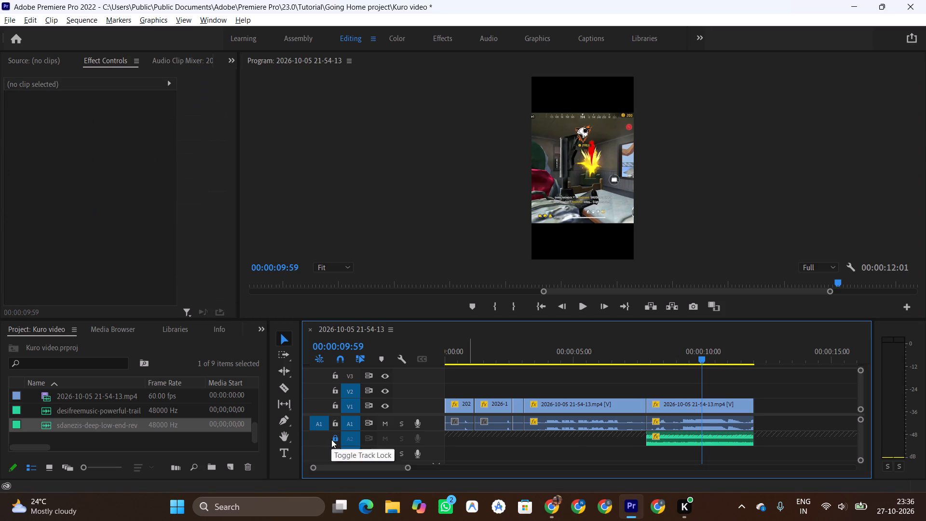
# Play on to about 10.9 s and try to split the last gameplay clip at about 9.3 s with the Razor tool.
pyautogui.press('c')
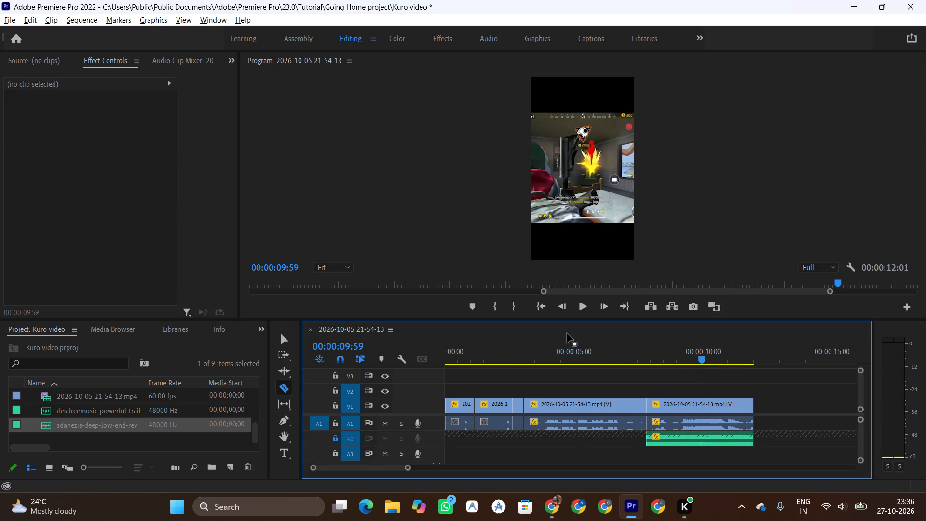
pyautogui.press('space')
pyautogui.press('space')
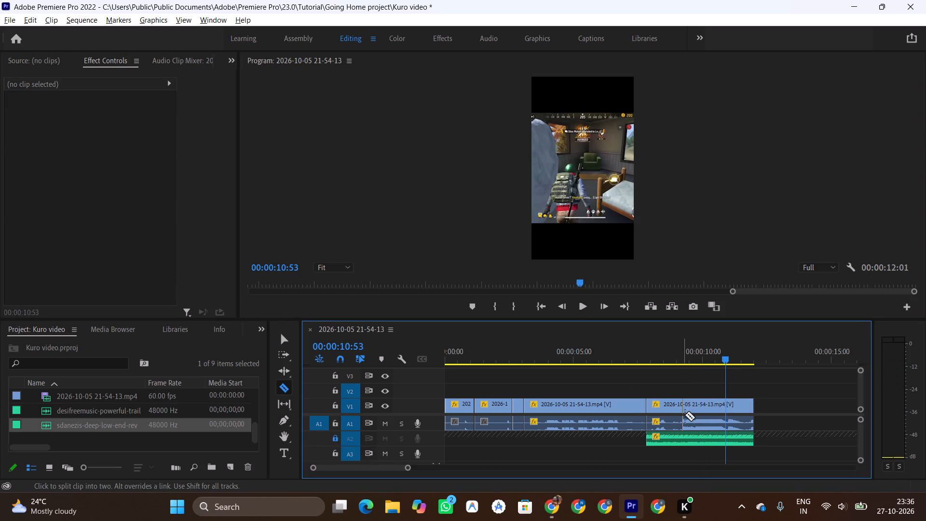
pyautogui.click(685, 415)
# Adjust the audio gain of the last gameplay clip by -7 dB.
pyautogui.press('v')
pyautogui.click(674, 418)
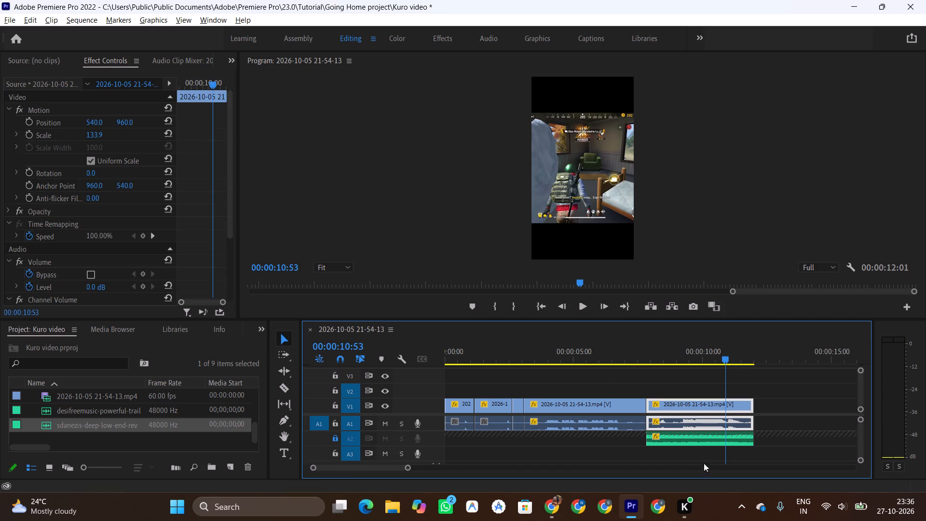
pyautogui.press('g')
pyautogui.click(473, 238)
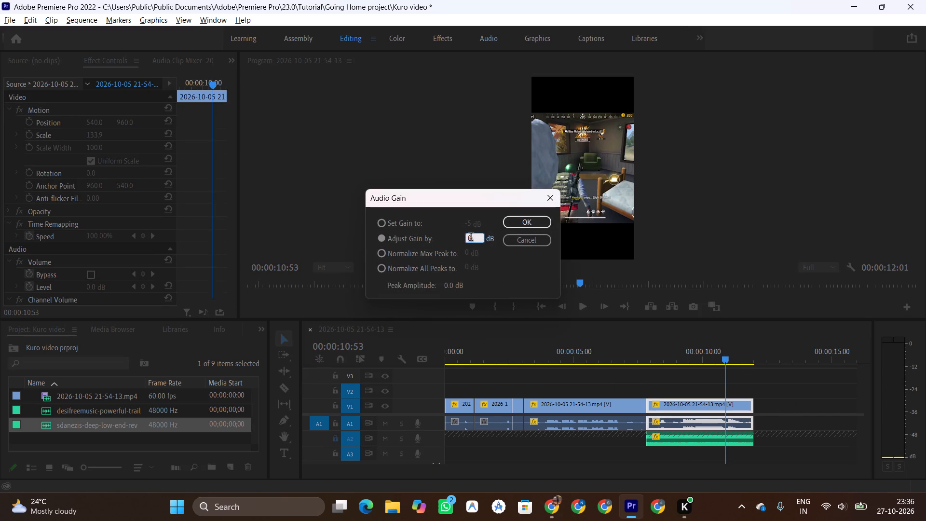
pyautogui.press('-')
pyautogui.press('BackSpace')
pyautogui.press('BackSpace')
pyautogui.press('BackSpace')
pyautogui.write('-7')
pyautogui.press('Return')
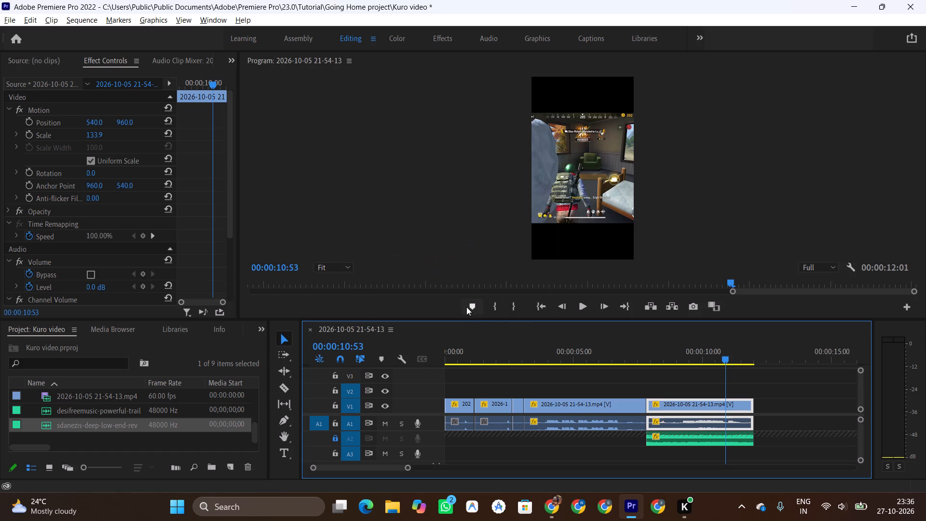
# Play the sequence from about 2.5 s to about 9.3 s to hear the gameplay audio against the music.
pyautogui.click(509, 356)
pyautogui.press('space')
pyautogui.press('space')
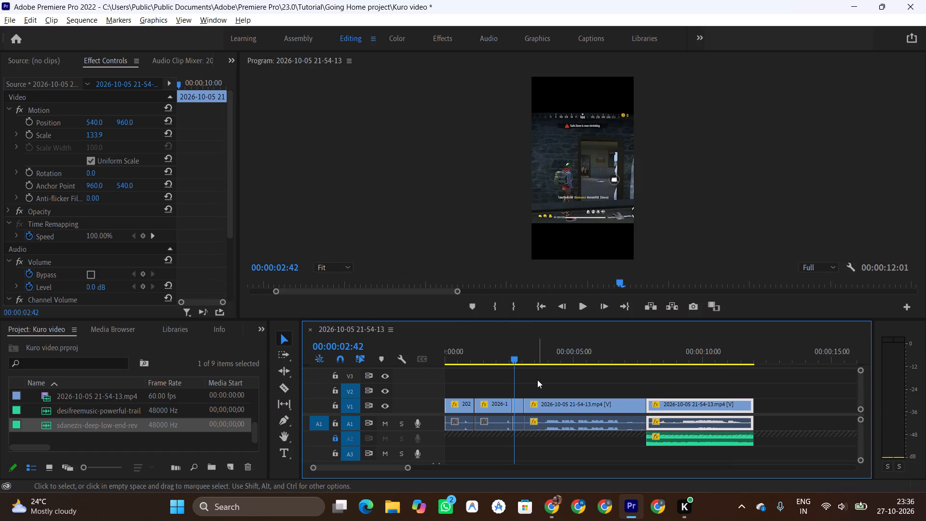
pyautogui.press('space')
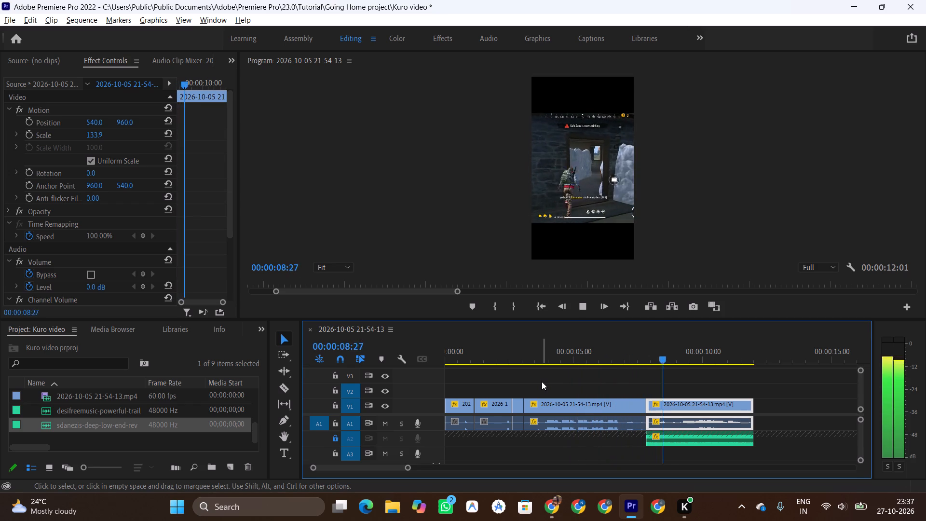
pyautogui.press('space')
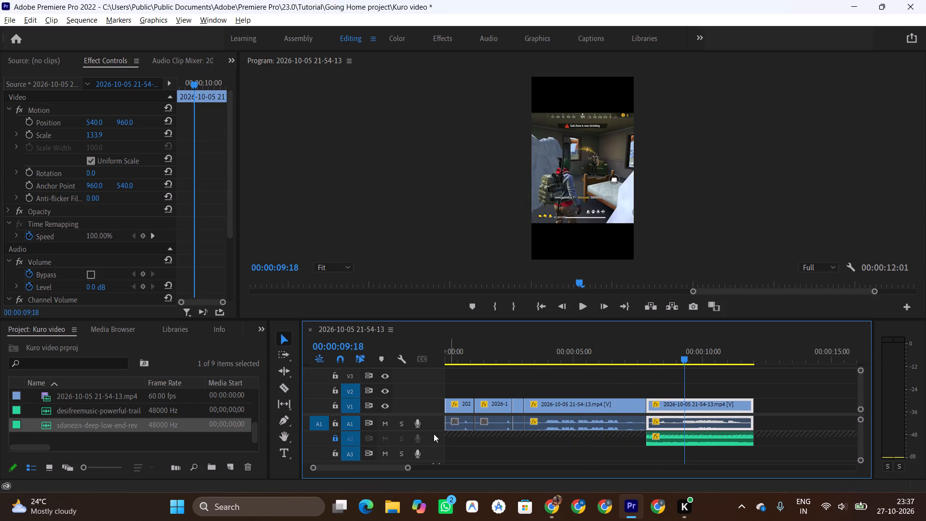
# Unlock audio track A2, which holds the music clip.
pyautogui.click(688, 439)
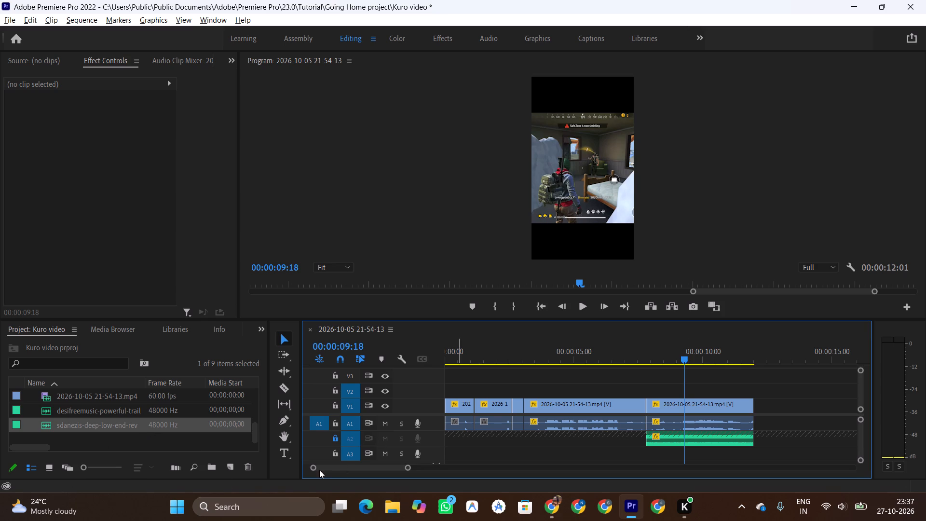
pyautogui.click(333, 438)
pyautogui.click(333, 438)
pyautogui.press('space')
pyautogui.press('space')
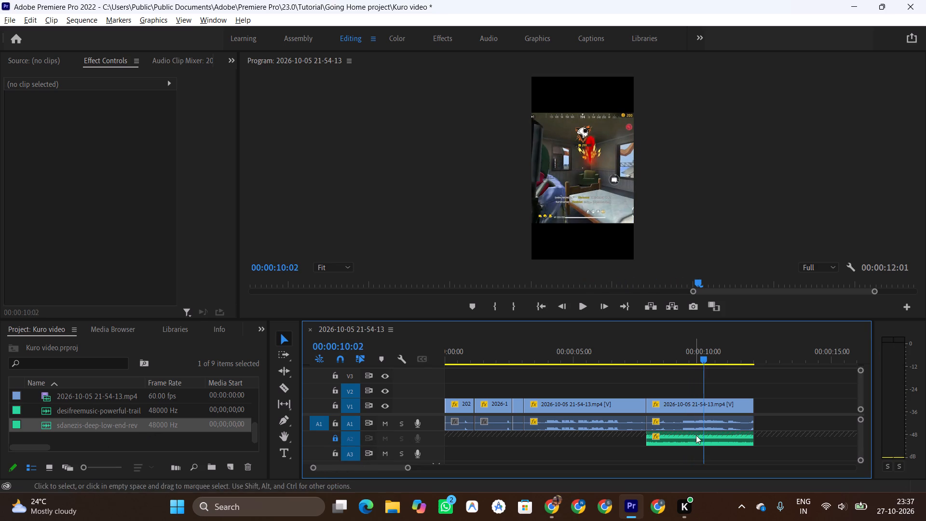
pyautogui.moveTo(704, 436); pyautogui.dragTo(691, 444)
pyautogui.click(707, 441)
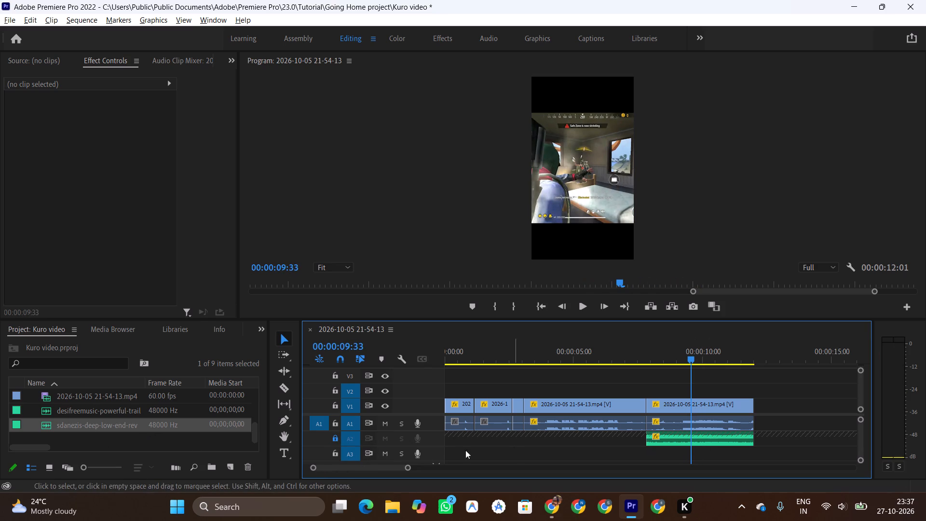
pyautogui.click(340, 440)
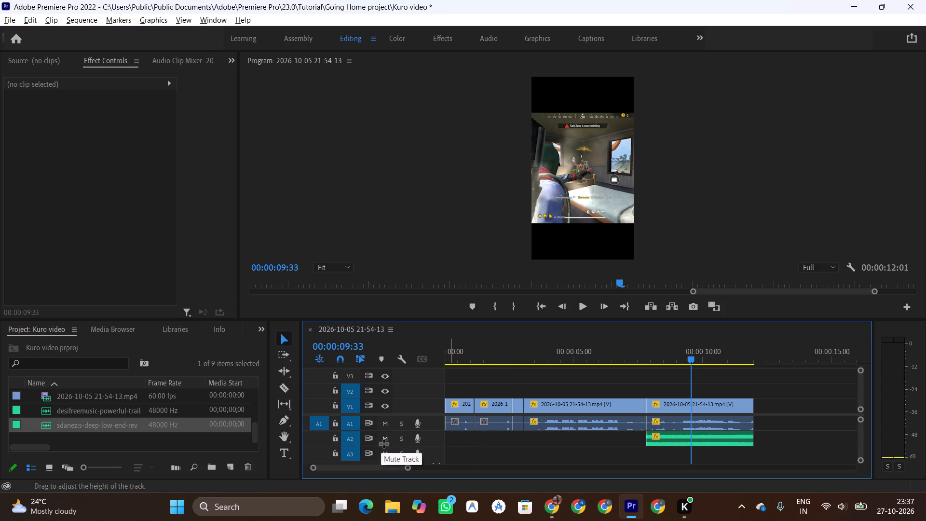
# Mute music track A2 and play the gameplay audio alone from about 5 s to about 11.5 s.
pyautogui.click(419, 438)
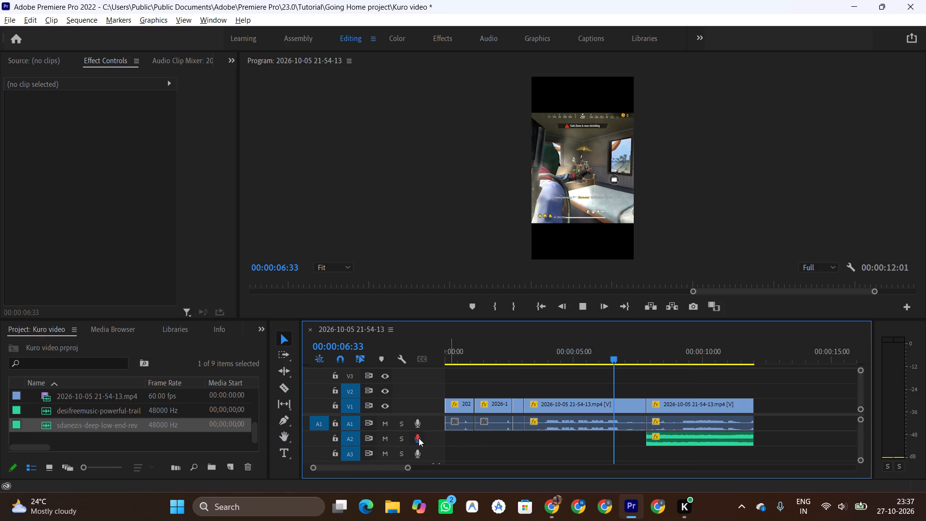
pyautogui.click(419, 438)
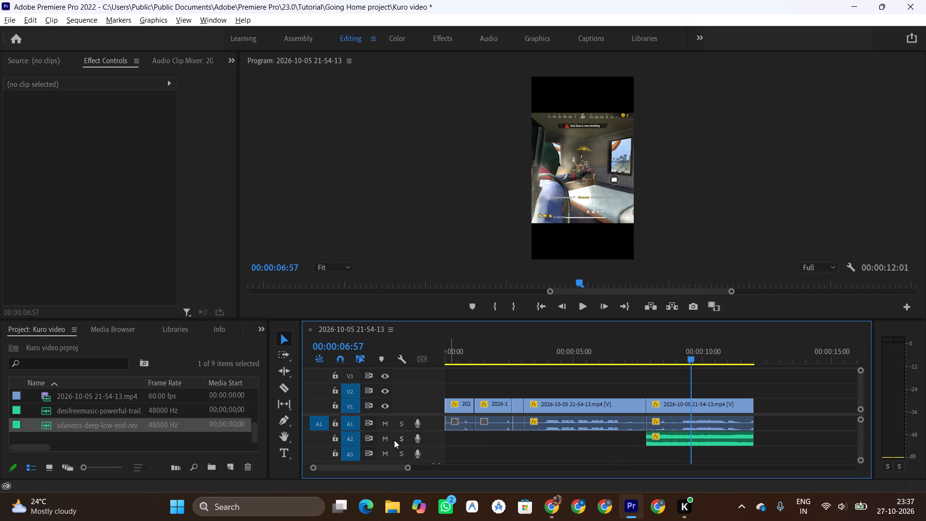
pyautogui.click(384, 438)
pyautogui.press('space')
pyautogui.write('v')
pyautogui.press('space')
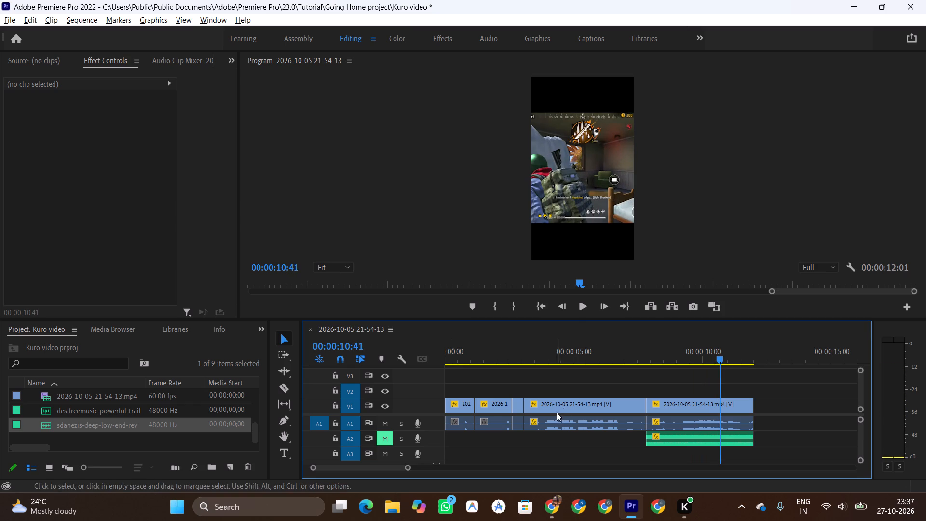
pyautogui.click(577, 357)
pyautogui.press('space')
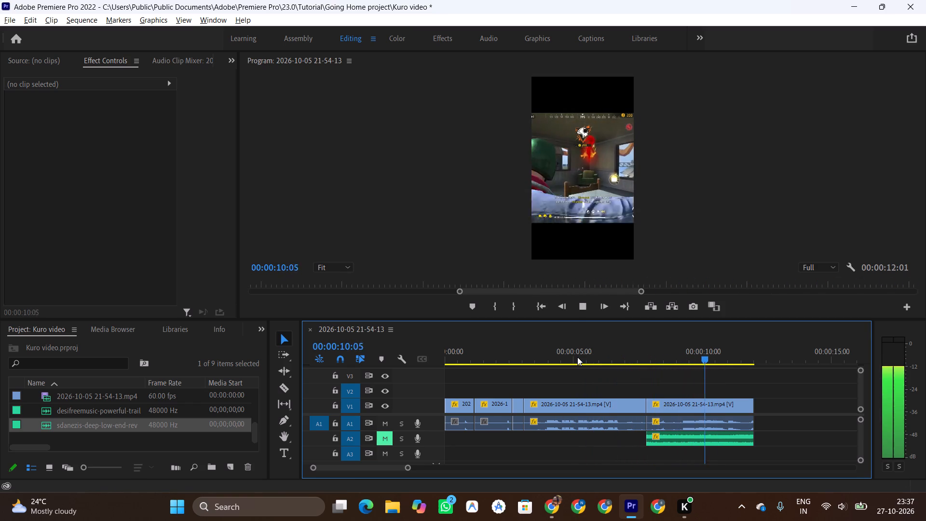
pyautogui.press('space')
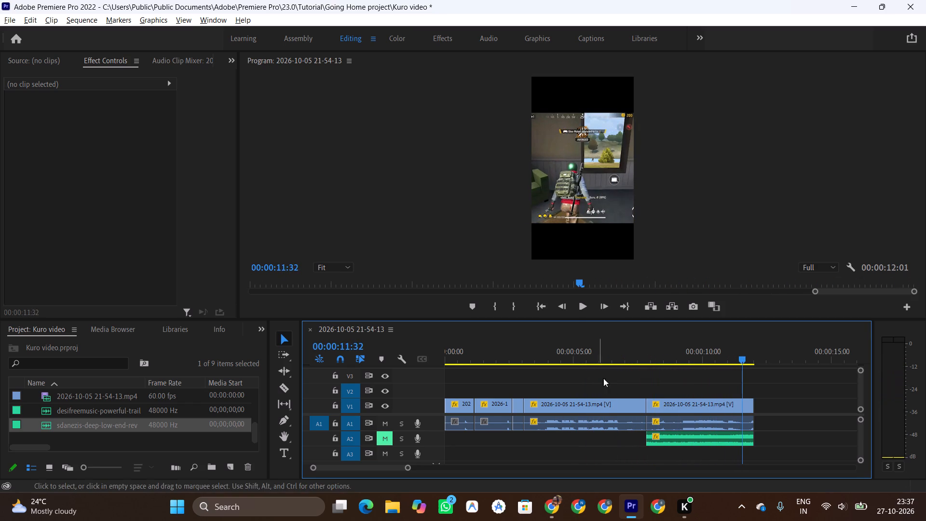
# Mute gameplay audio track A1 and unmute music track A2.
pyautogui.click(381, 425)
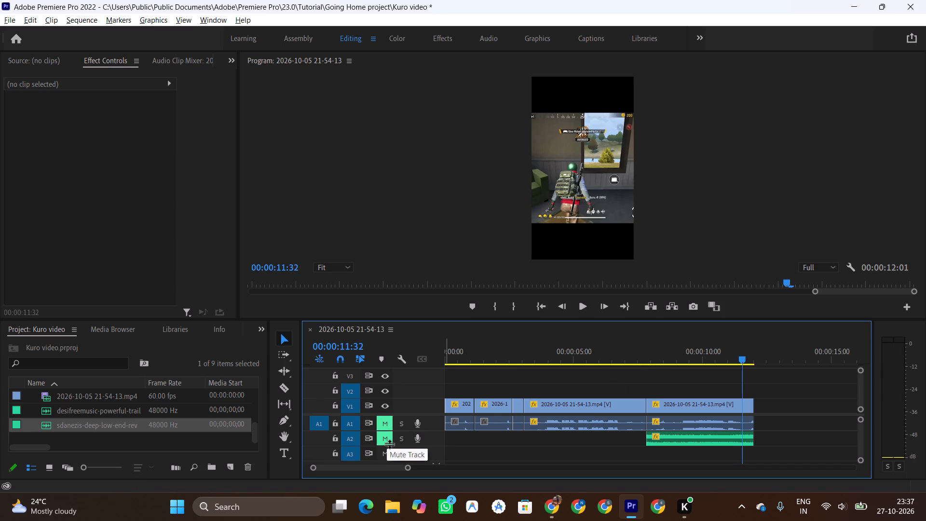
pyautogui.click(386, 439)
# Play the sequence from about 6.8 s to its end to listen to the music alone.
pyautogui.press('space')
pyautogui.press('space')
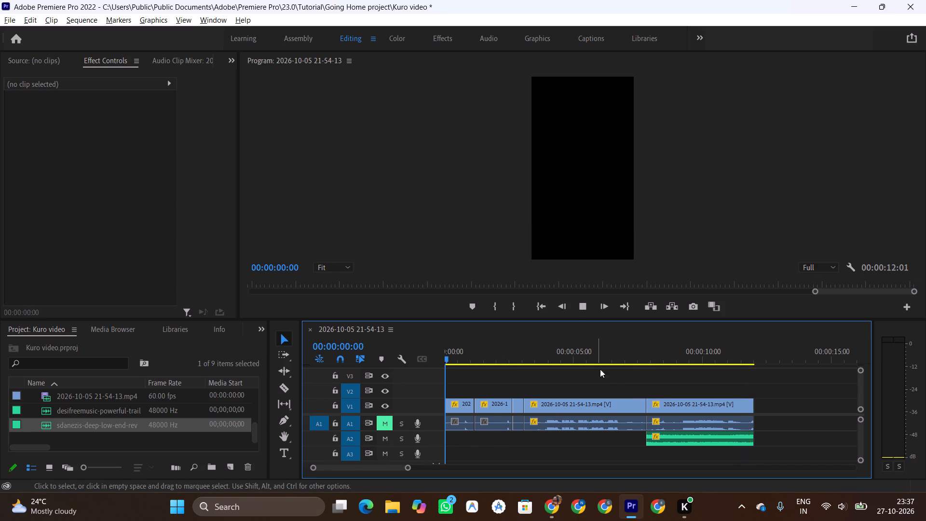
pyautogui.click(622, 351)
pyautogui.press('space')
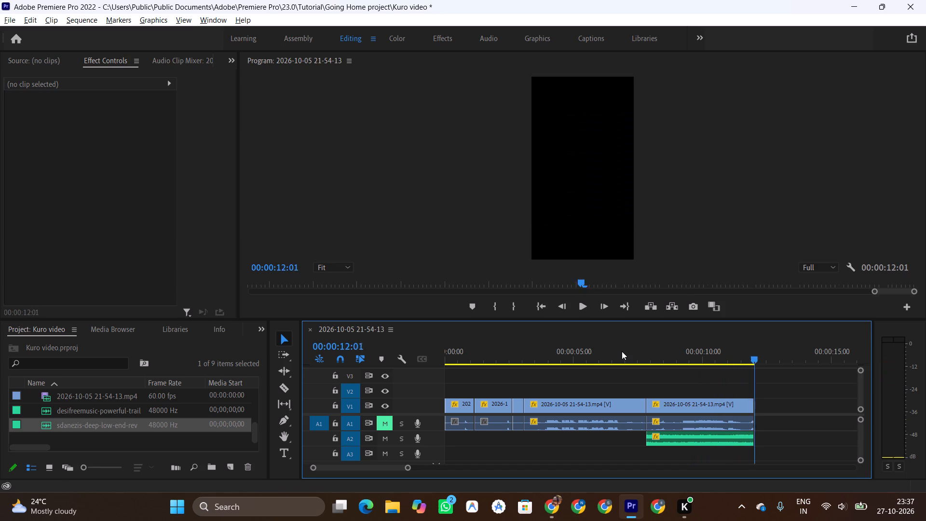
pyautogui.press('space')
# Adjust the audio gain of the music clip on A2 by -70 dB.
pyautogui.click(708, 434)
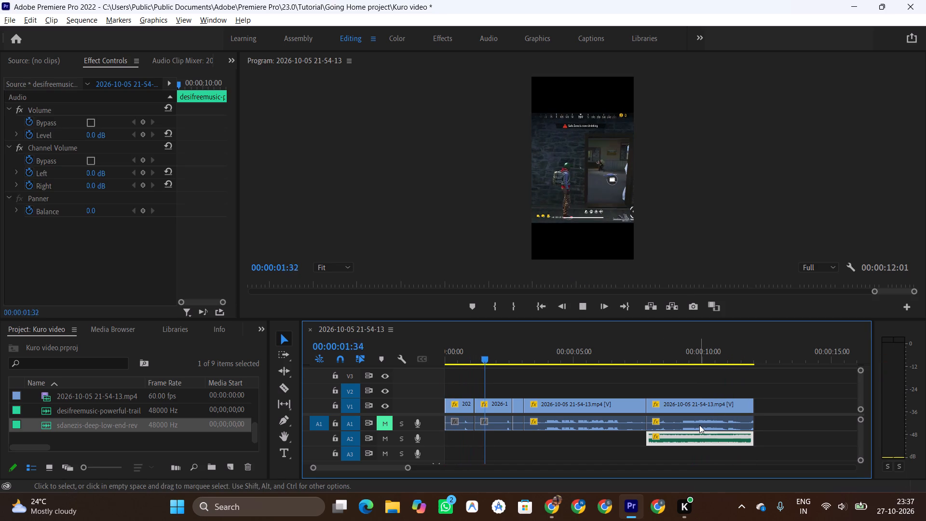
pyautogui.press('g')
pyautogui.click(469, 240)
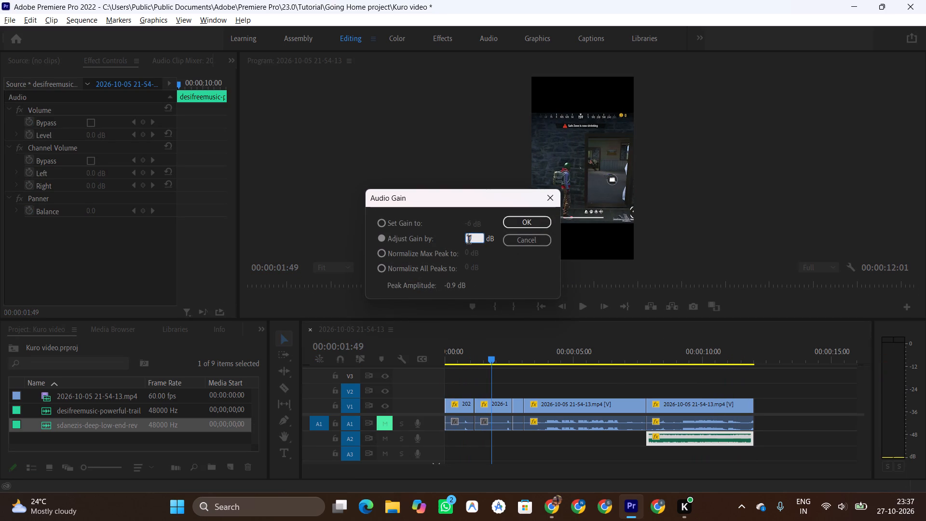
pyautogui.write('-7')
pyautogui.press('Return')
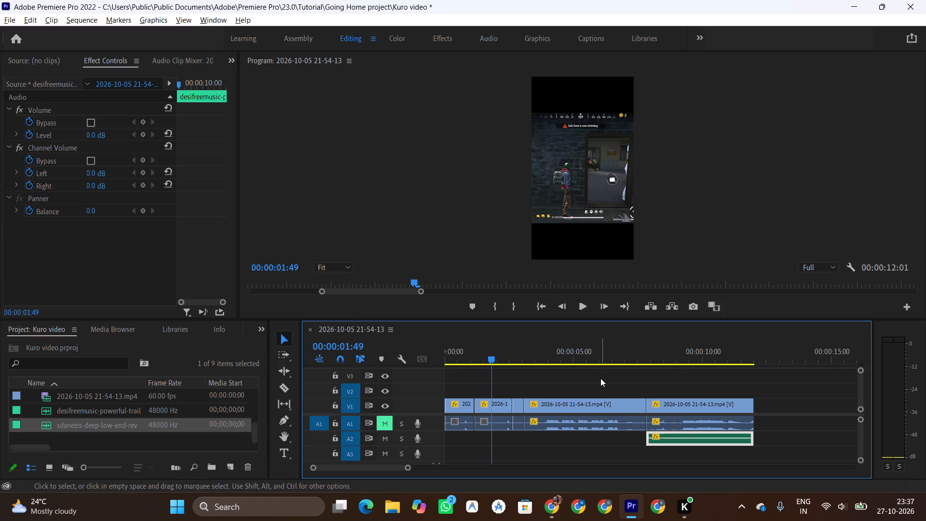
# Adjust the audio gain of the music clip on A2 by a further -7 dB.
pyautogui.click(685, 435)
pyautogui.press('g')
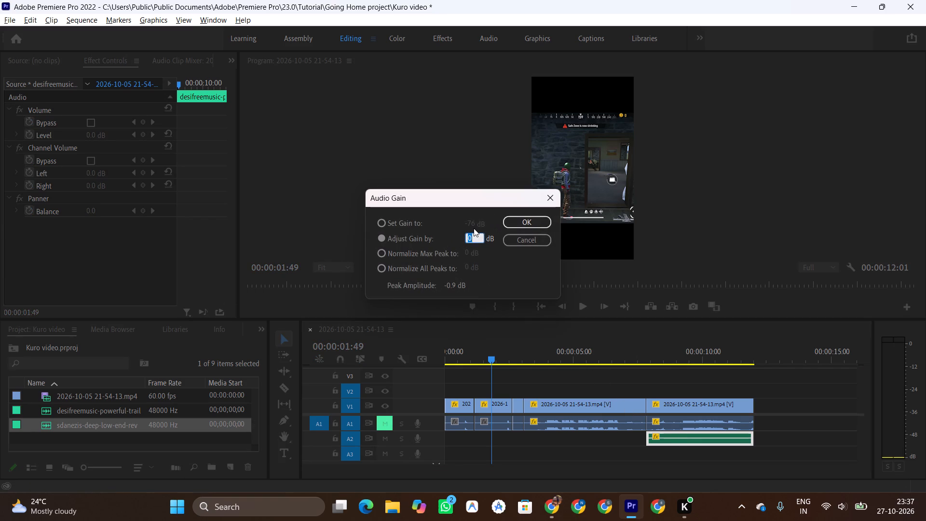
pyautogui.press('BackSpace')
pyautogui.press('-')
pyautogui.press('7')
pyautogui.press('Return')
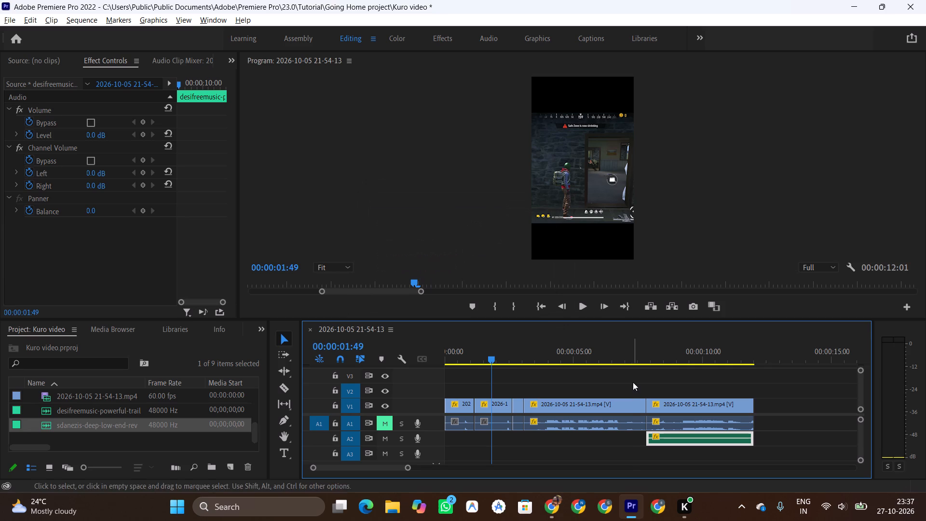
# Play from about 7.3 s to about 9.4 s to check the loudness of the music clip.
pyautogui.click(633, 357)
pyautogui.press('space')
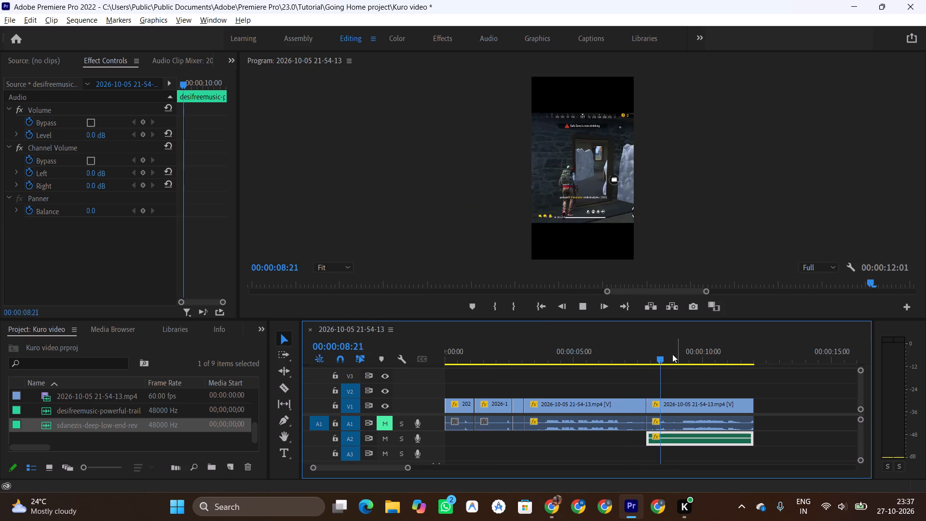
pyautogui.press('space')
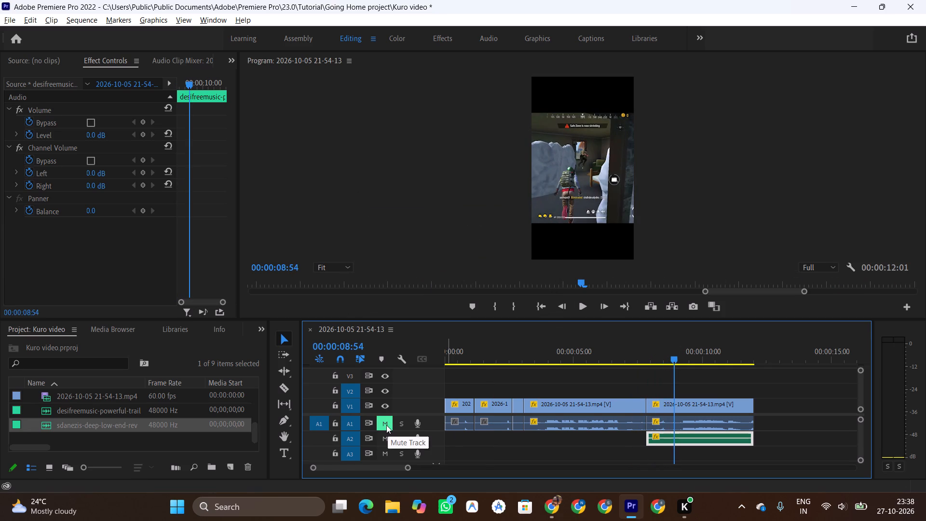
pyautogui.press('space')
pyautogui.press('space')
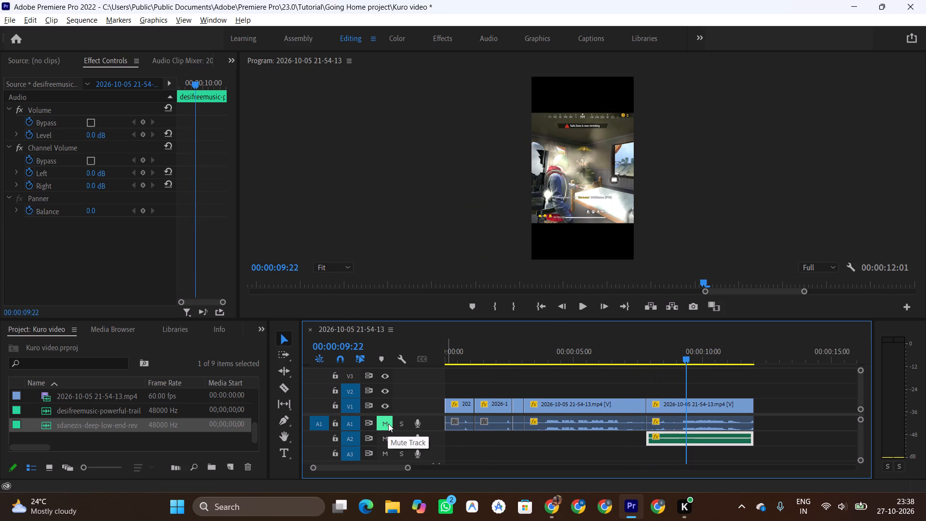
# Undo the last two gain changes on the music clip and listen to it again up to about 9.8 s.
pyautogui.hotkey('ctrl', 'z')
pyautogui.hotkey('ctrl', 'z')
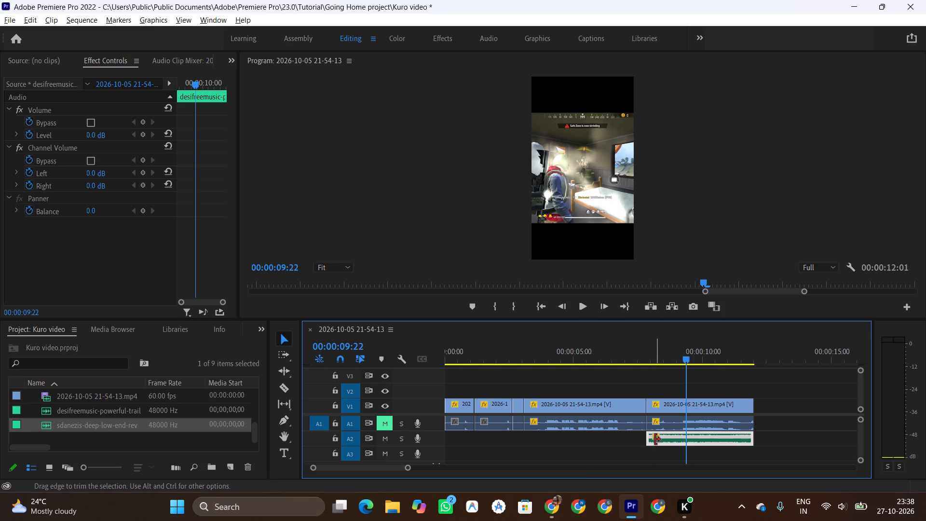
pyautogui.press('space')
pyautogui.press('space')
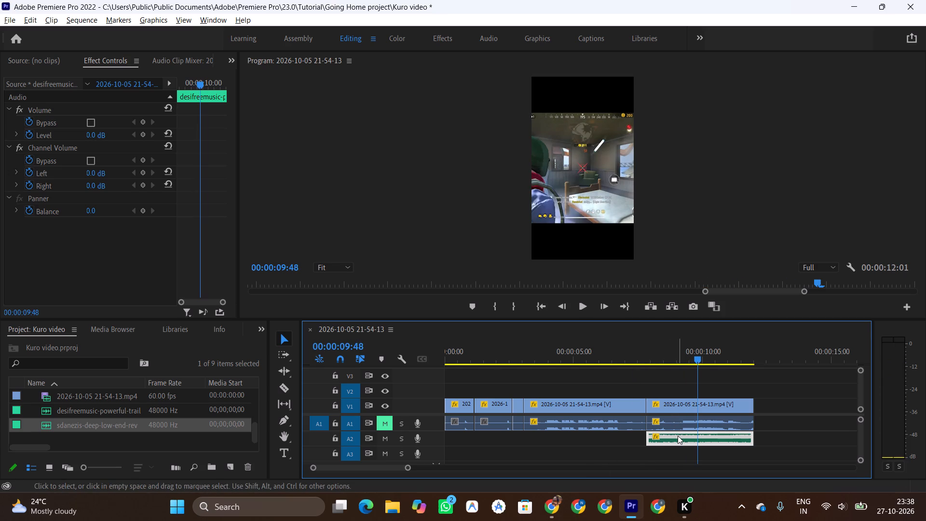
# Adjust the audio gain of the music clip on A2 by -7 dB.
pyautogui.press('g')
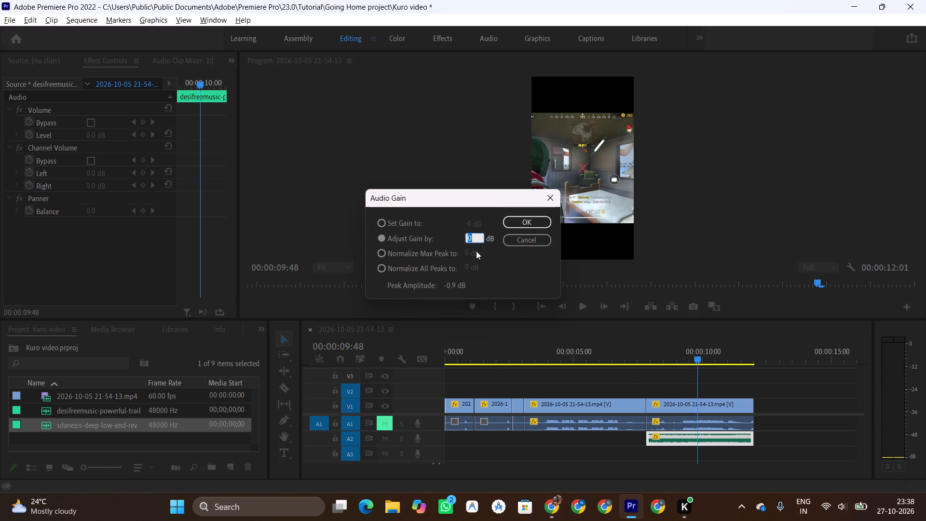
pyautogui.press('BackSpace')
pyautogui.write('-7')
pyautogui.press('Return')
# Listen to the music clip from about 9.8 s, and play the preceding gameplay clip up to about 5.9 s.
pyautogui.press('space')
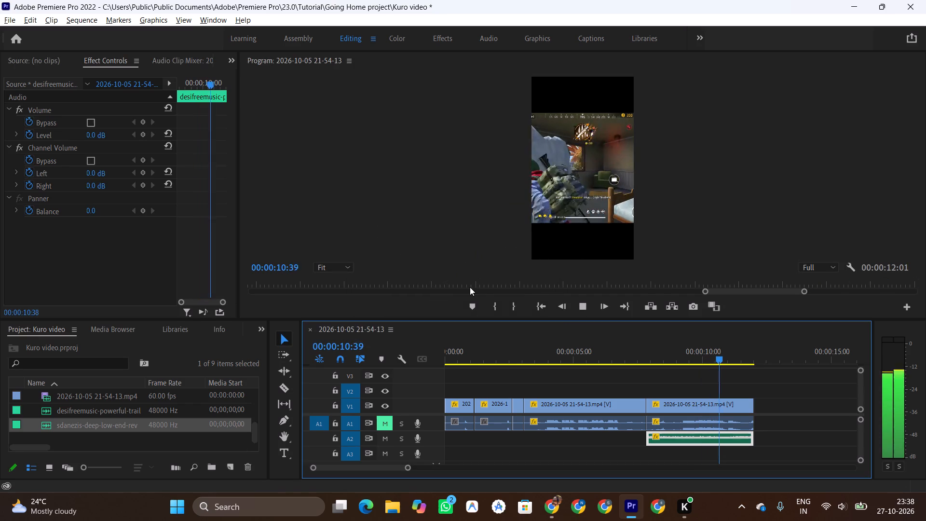
pyautogui.press('space')
pyautogui.click(541, 349)
pyautogui.press('space')
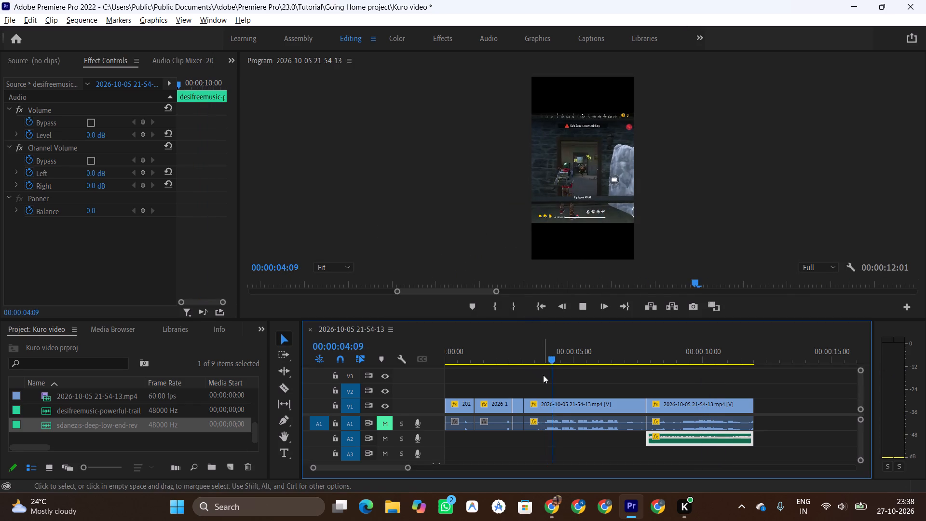
pyautogui.press('space')
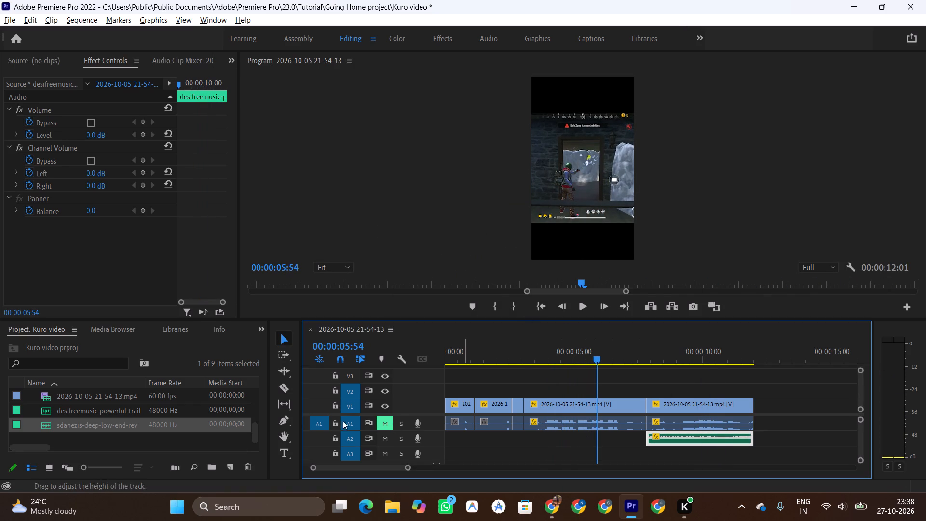
# Unmute audio track A1 and play on to about 11.3 s to hear the gameplay sound together with the music.
pyautogui.click(382, 425)
pyautogui.press('space')
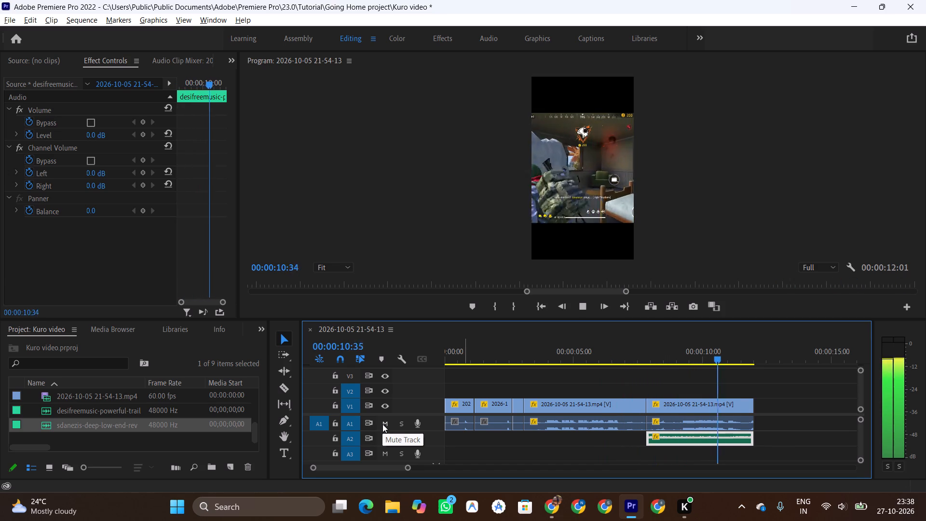
pyautogui.press('space')
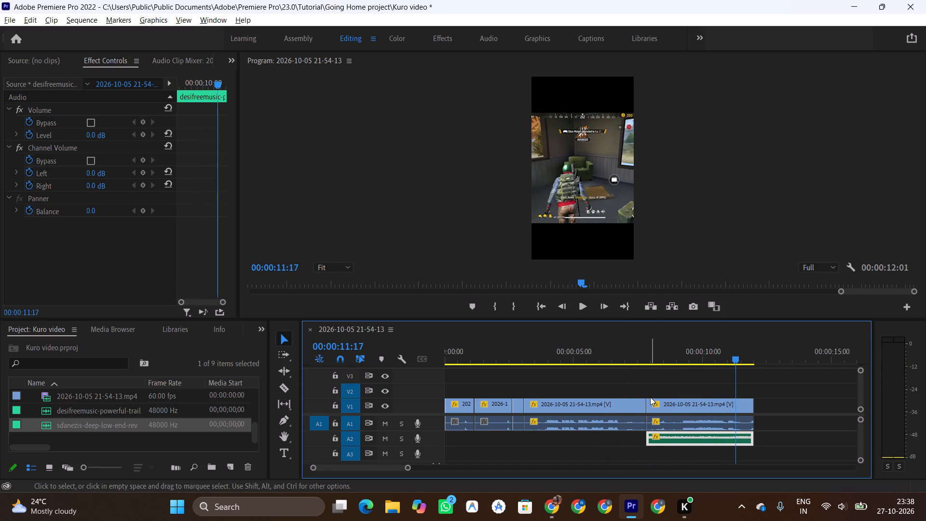
# Adjust the audio gain of the music clip on A2 by a further -8 dB.
pyautogui.press('g')
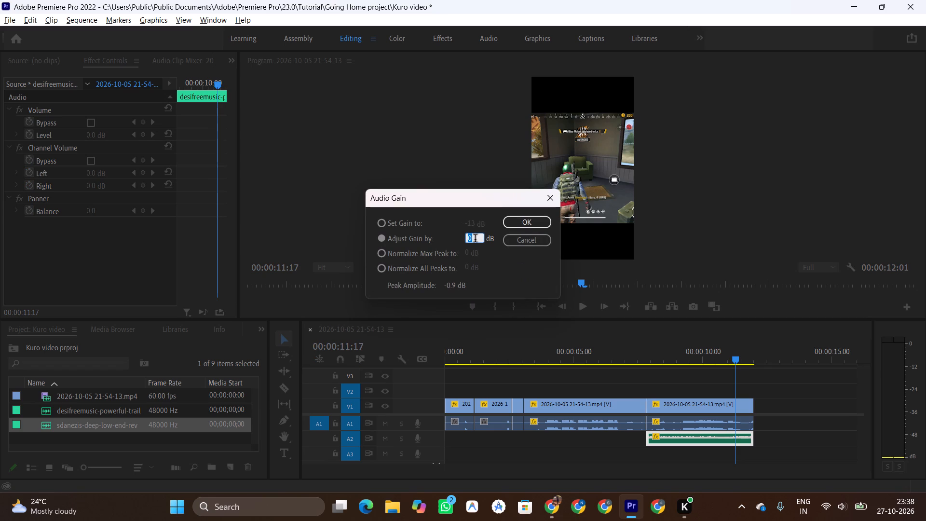
pyautogui.press('-')
pyautogui.press('8')
pyautogui.press('Return')
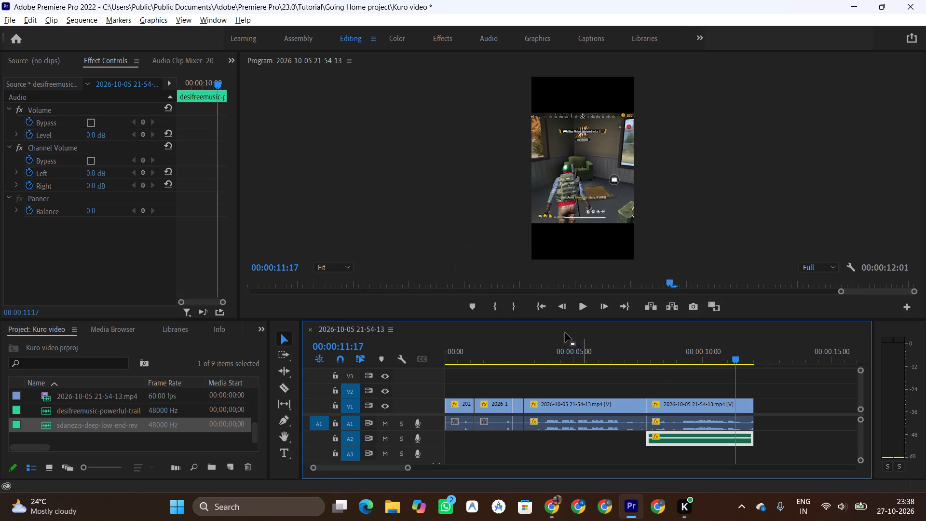
# Play from about 6.7 s to about 11.8 s to check the balance between the music and the gameplay sound.
pyautogui.click(565, 333)
pyautogui.click(618, 351)
pyautogui.press('space')
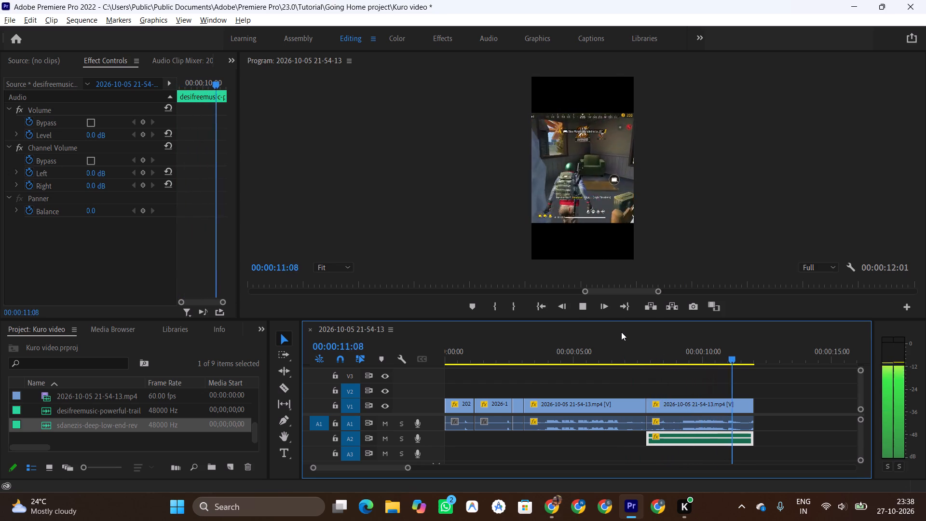
pyautogui.press('space')
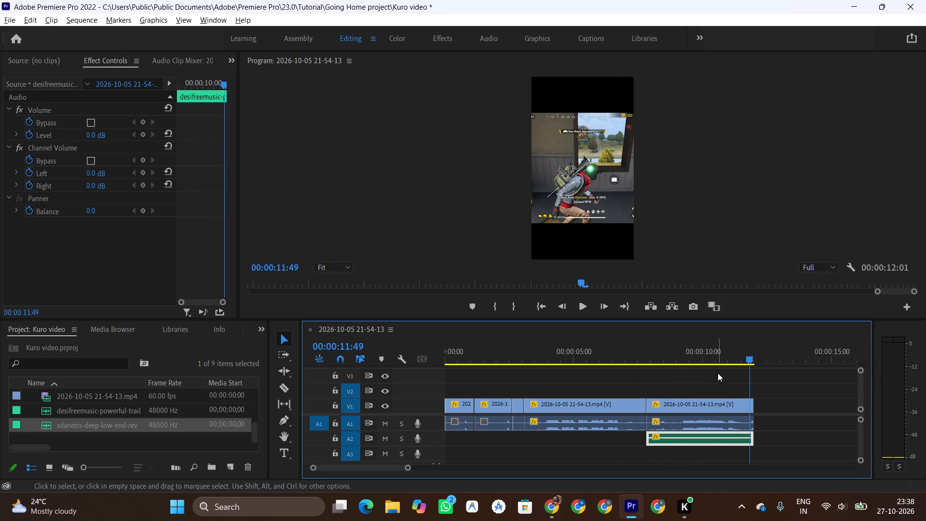
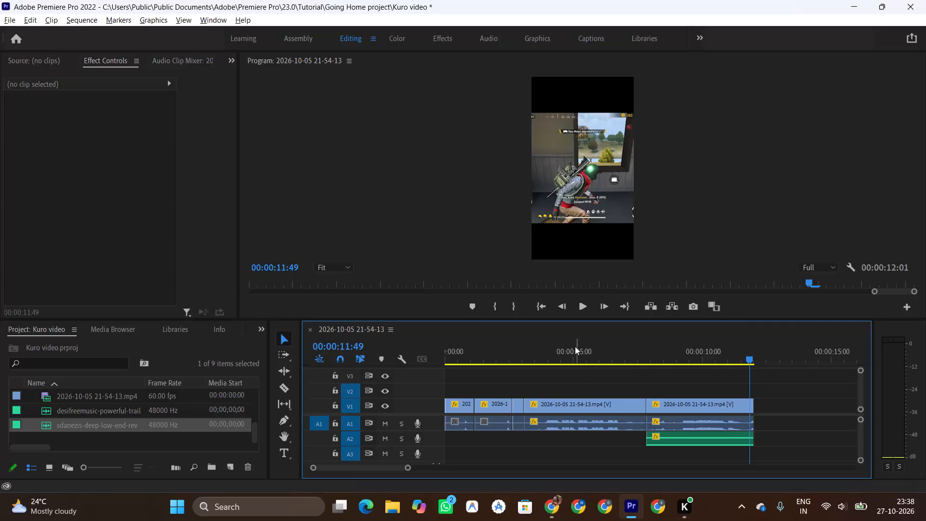
# Move the playhead back to about 4.9 s, within the gameplay clip before the music starts.
pyautogui.click(573, 346)
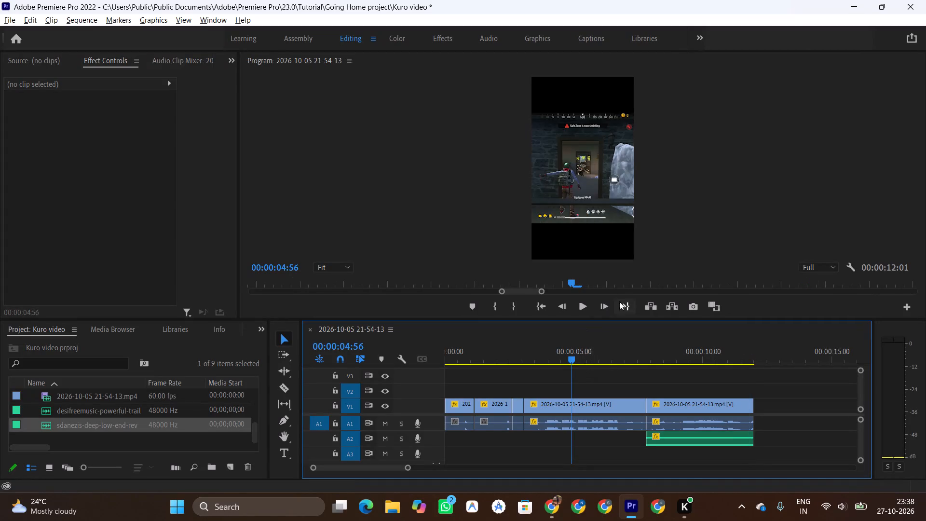